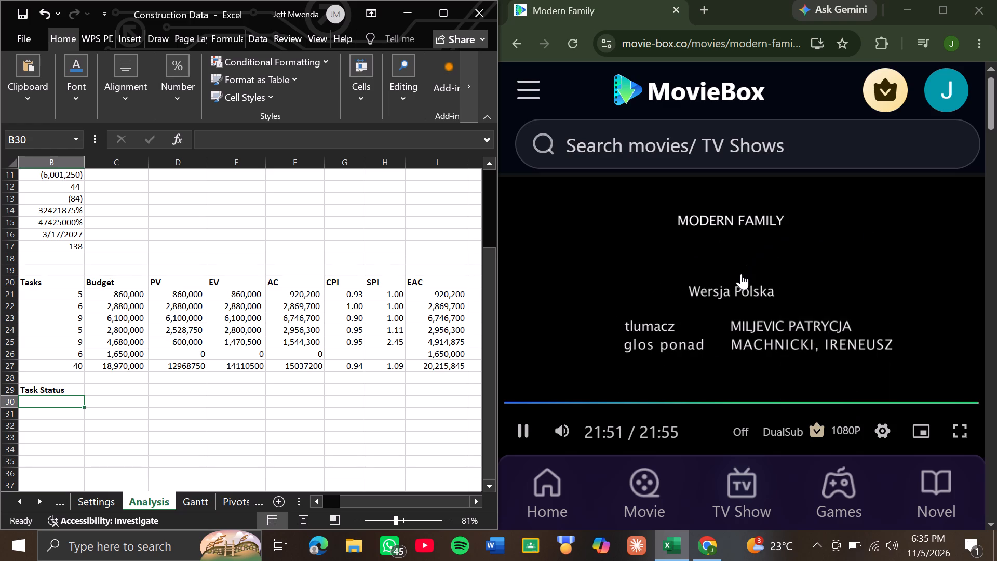
Switch to MovieBox in Chrome and play the next Modern Family episode with its sound unmuted.
scroll(741, 274, "down", 2)
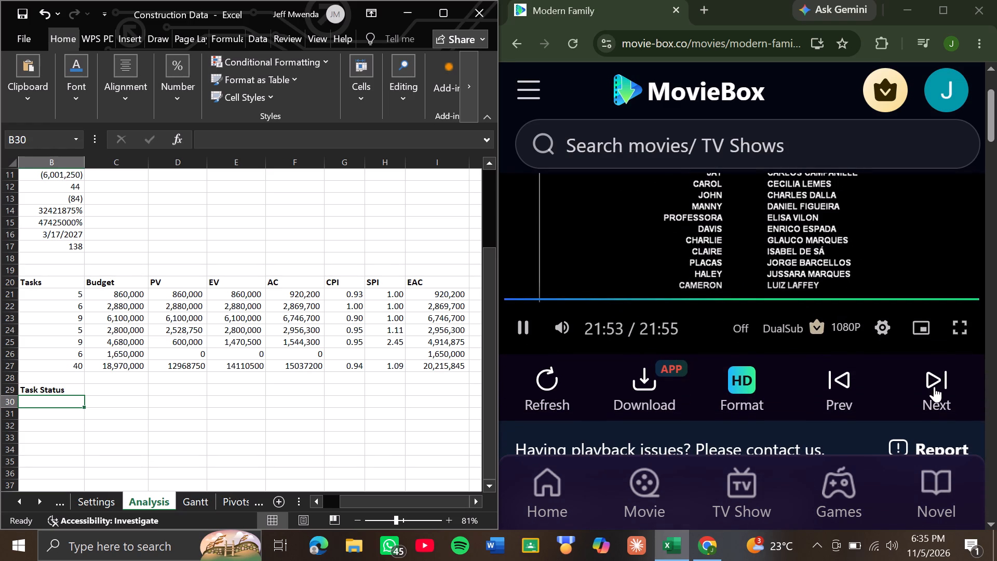
left_click(934, 386)
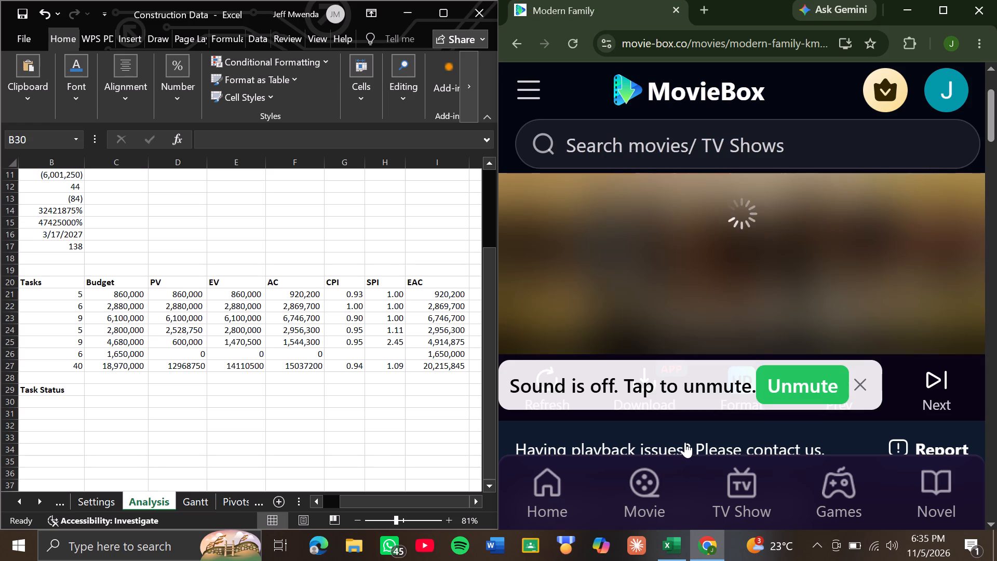
left_click(777, 389)
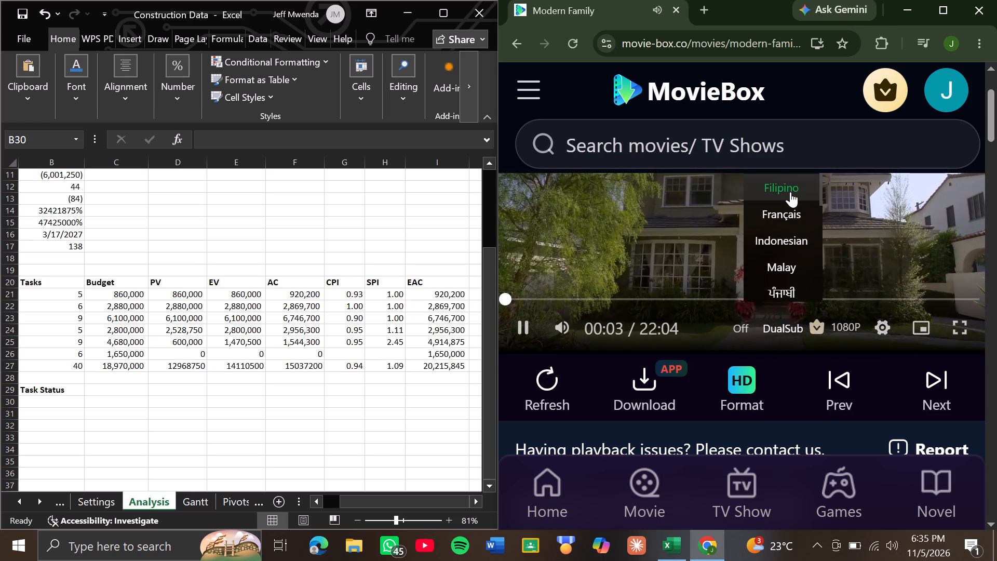
Set the playing episode's subtitle language to English.
scroll(790, 192, "up", 1)
left_click(788, 224)
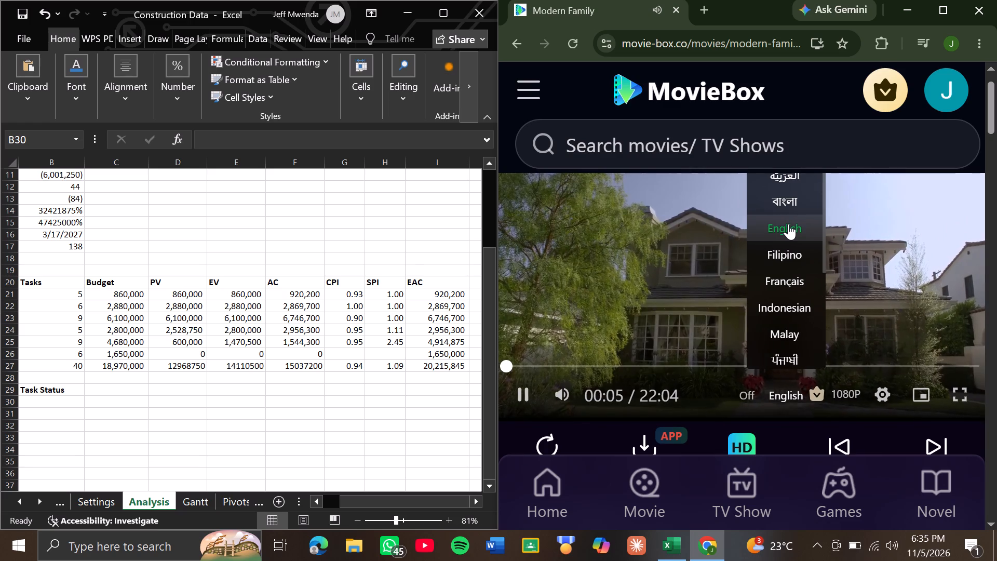
scroll(619, 295, "up", 1)
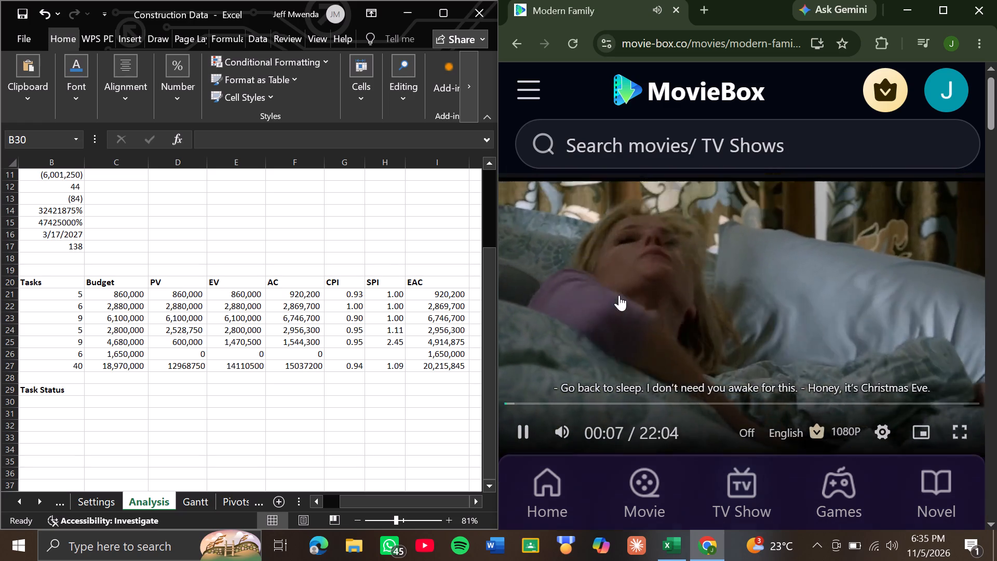
scroll(619, 295, "up", 2)
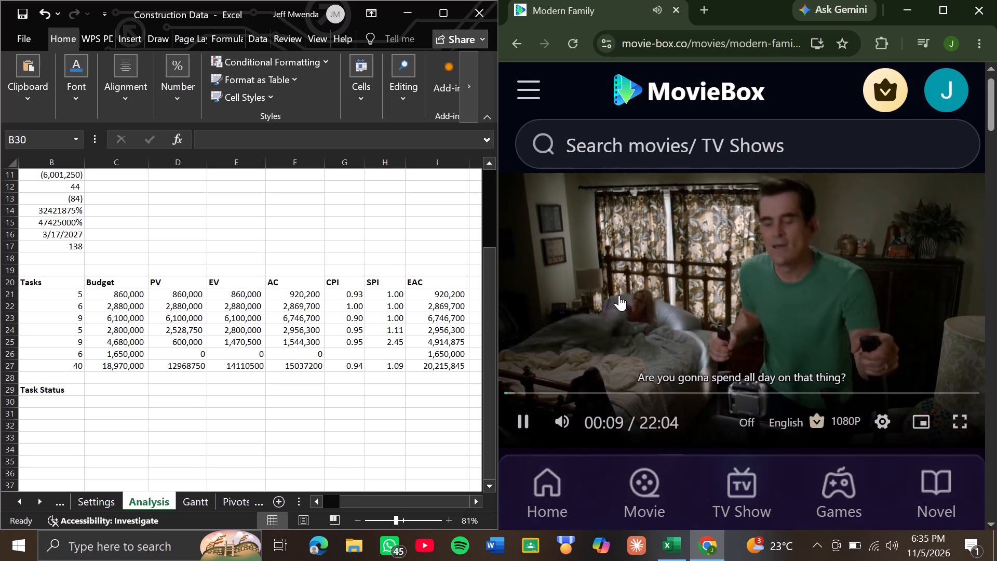
scroll(619, 295, "up", 2)
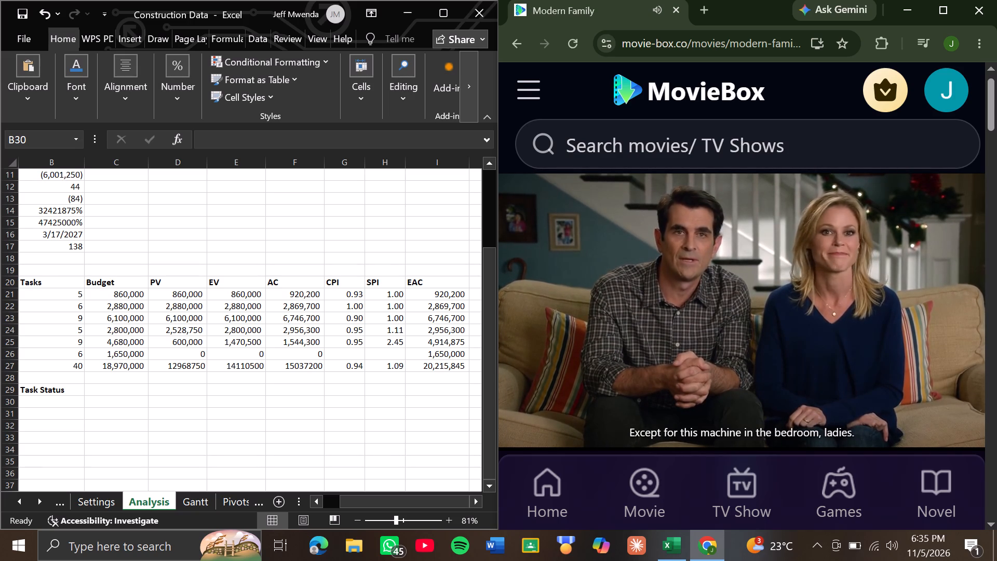
In the Excel Analysis sheet, enter the headers Status, Tasks and Budget in B30:D30 under the Task Status title.
left_click(114, 403)
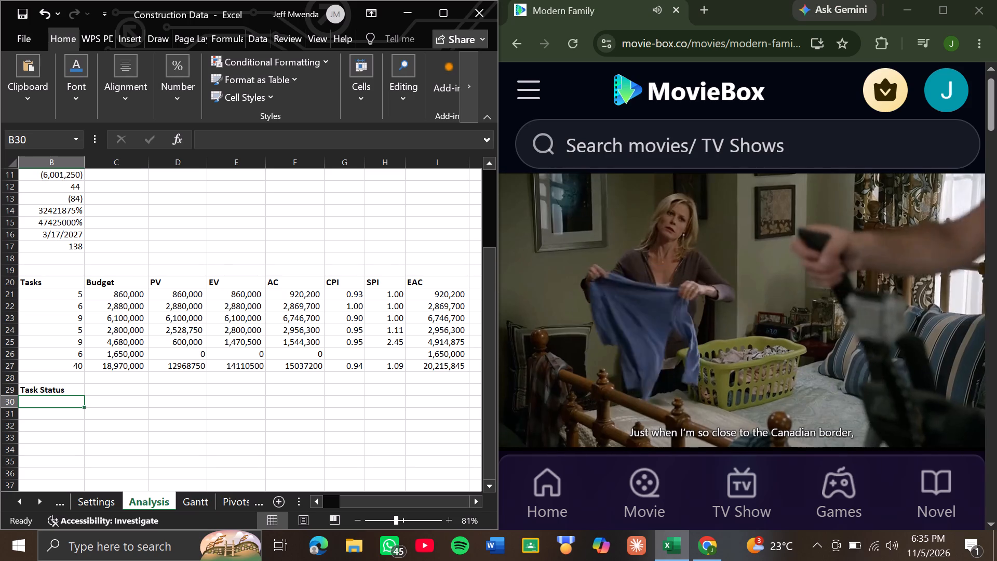
key("s")
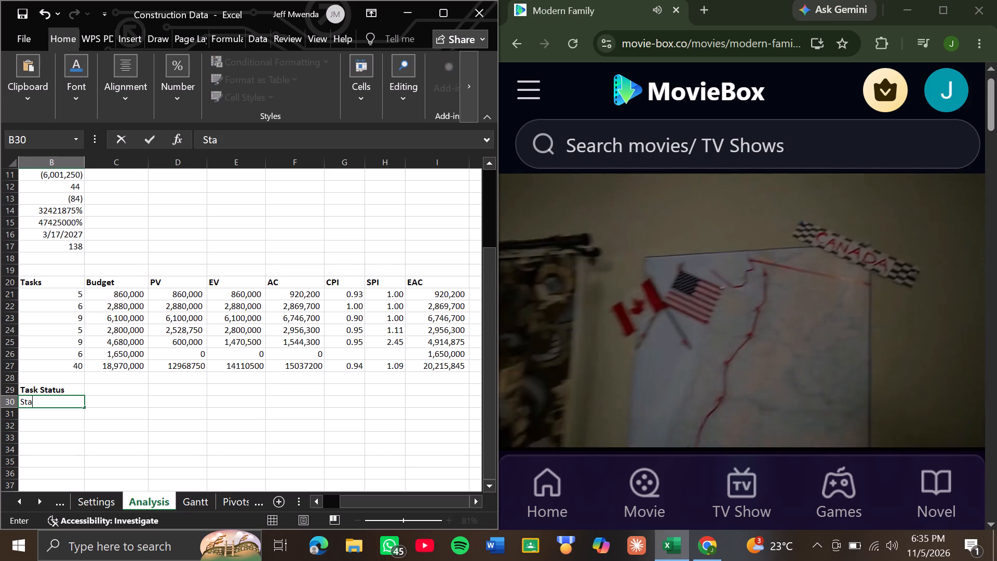
key("Right")
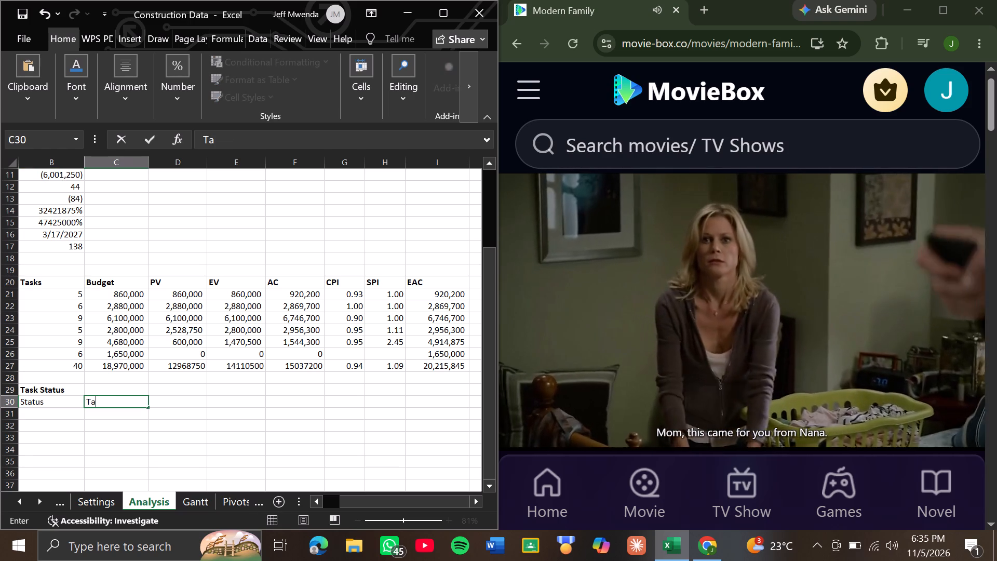
type("sks")
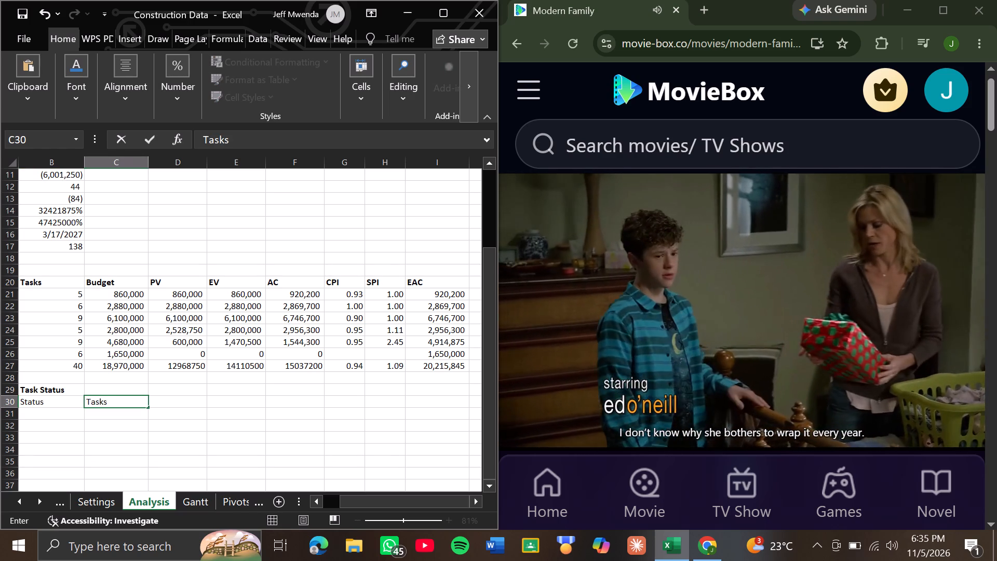
key("Right")
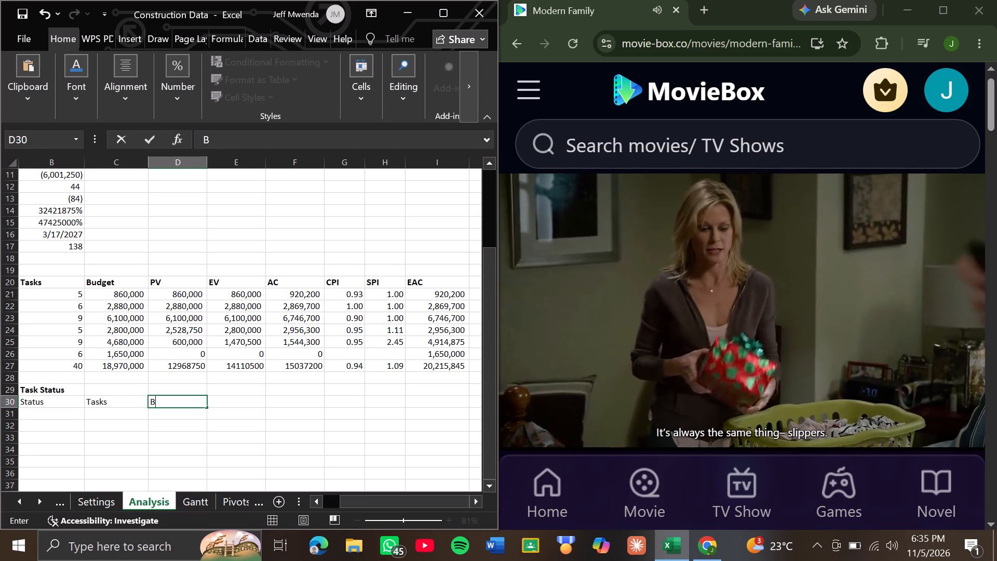
type("udget")
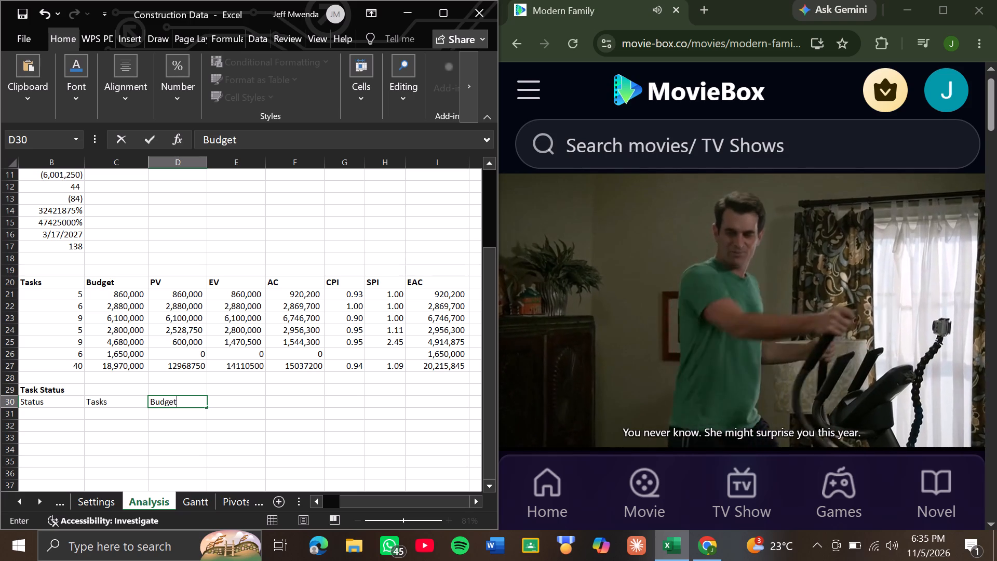
key("Right")
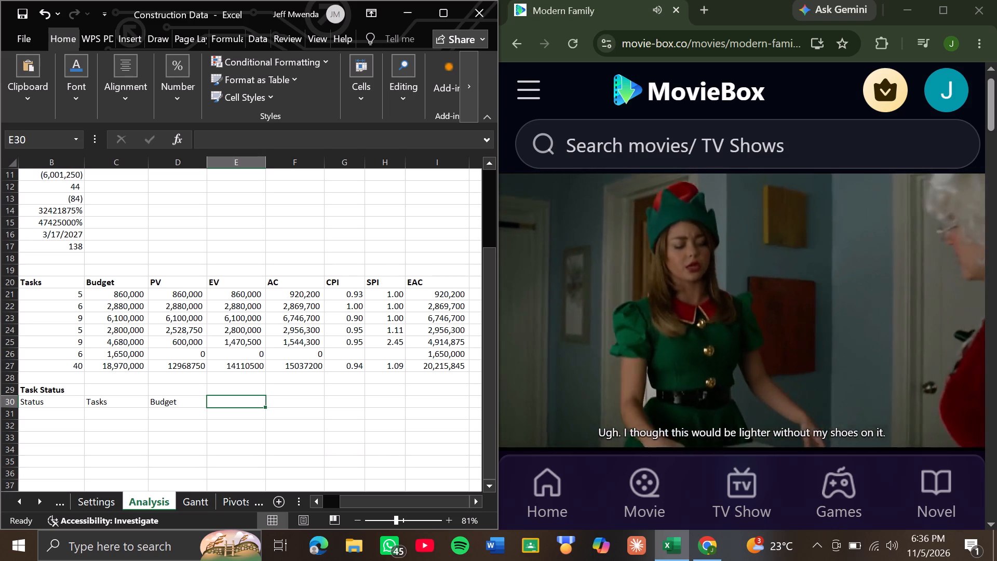
List the statuses Complete, In Progress, Behind Schedule, Late Start and Not Started in B31:B35 under the Status header.
left_click(67, 418)
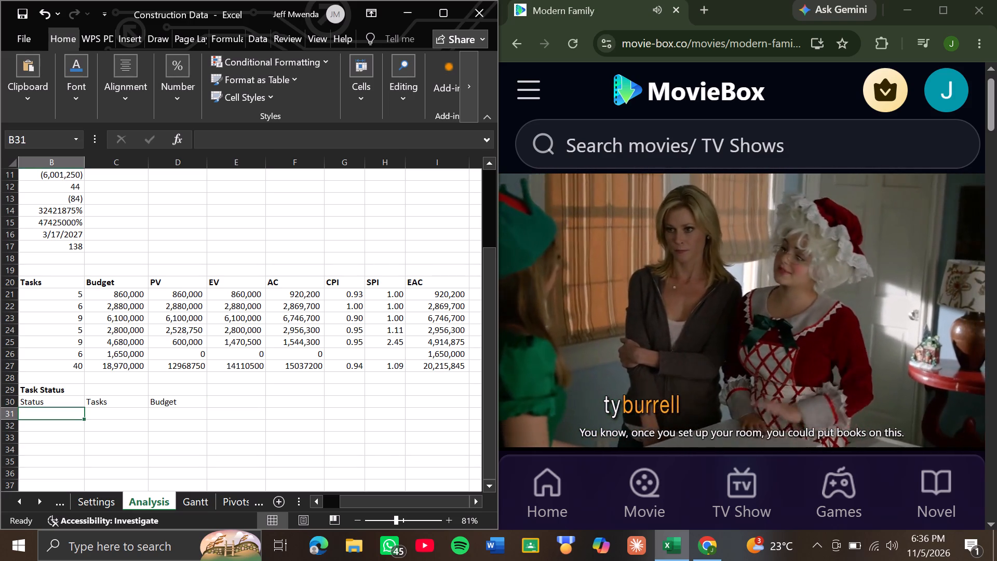
key("c")
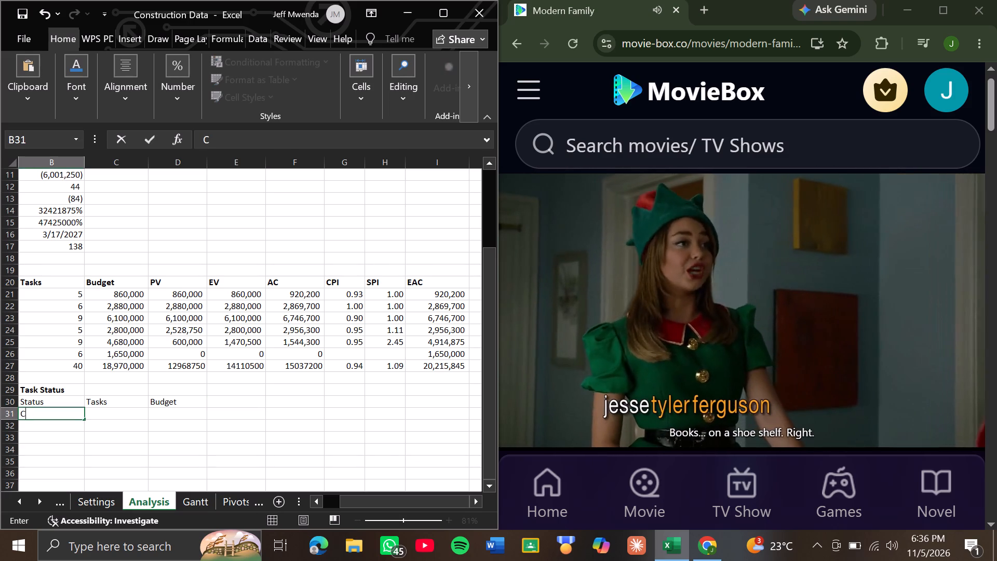
type("om")
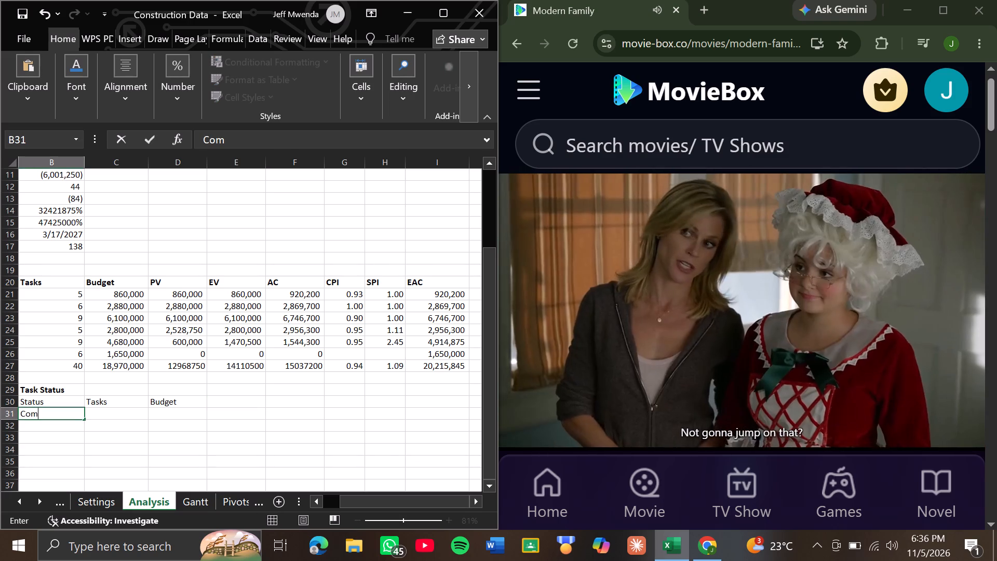
type("plete")
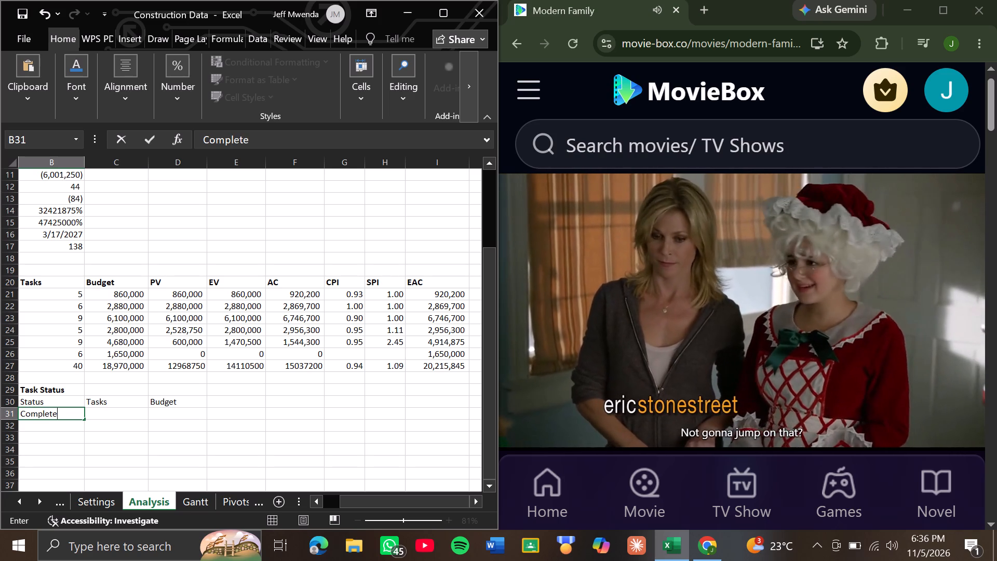
key("Down")
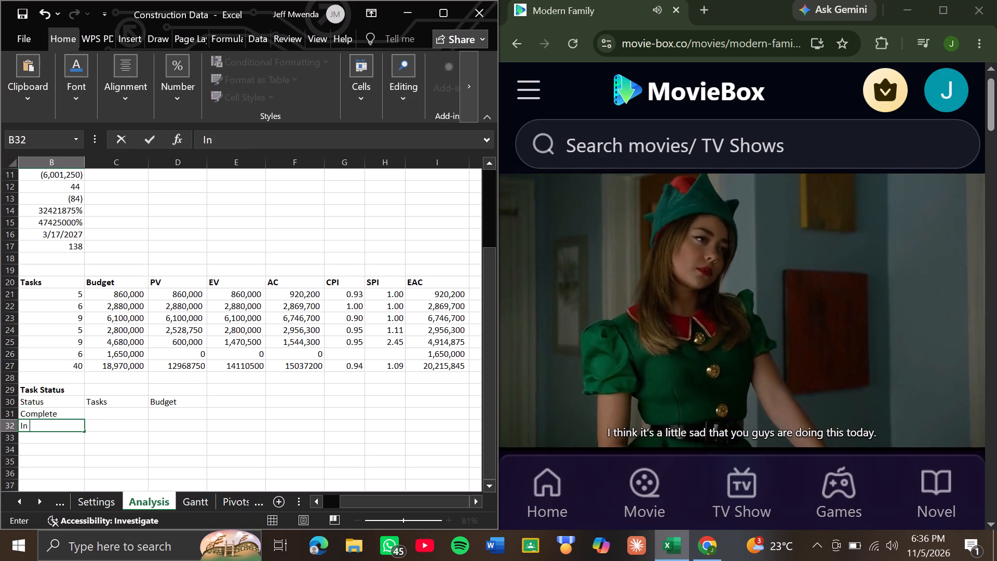
type("rogre")
type("ss")
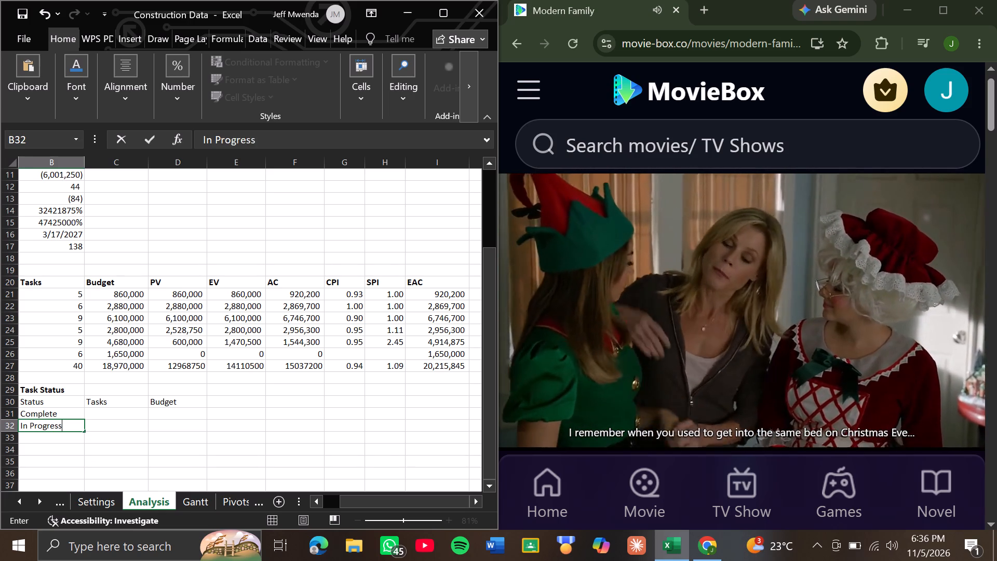
key("Down")
type("ehind")
key("space")
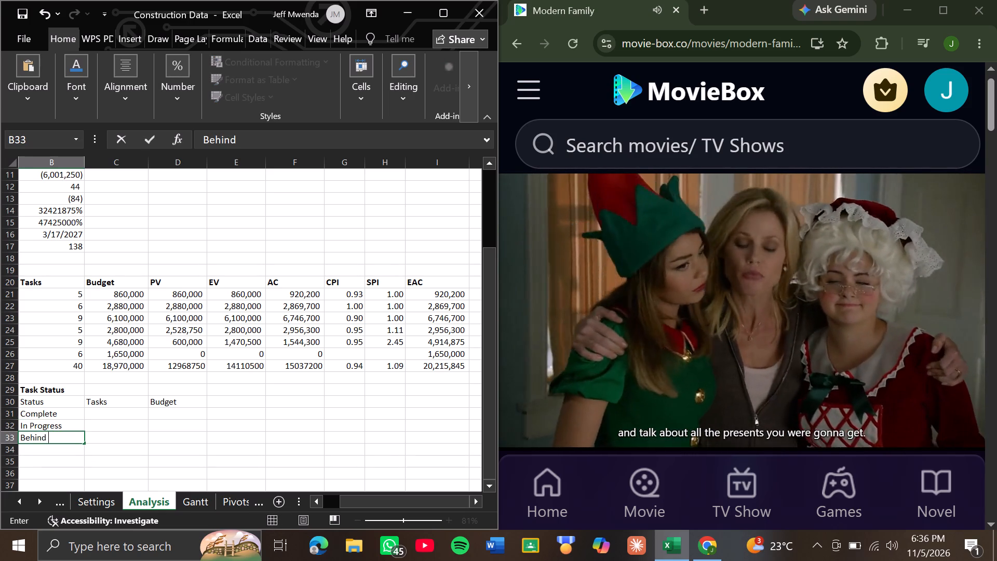
key("s")
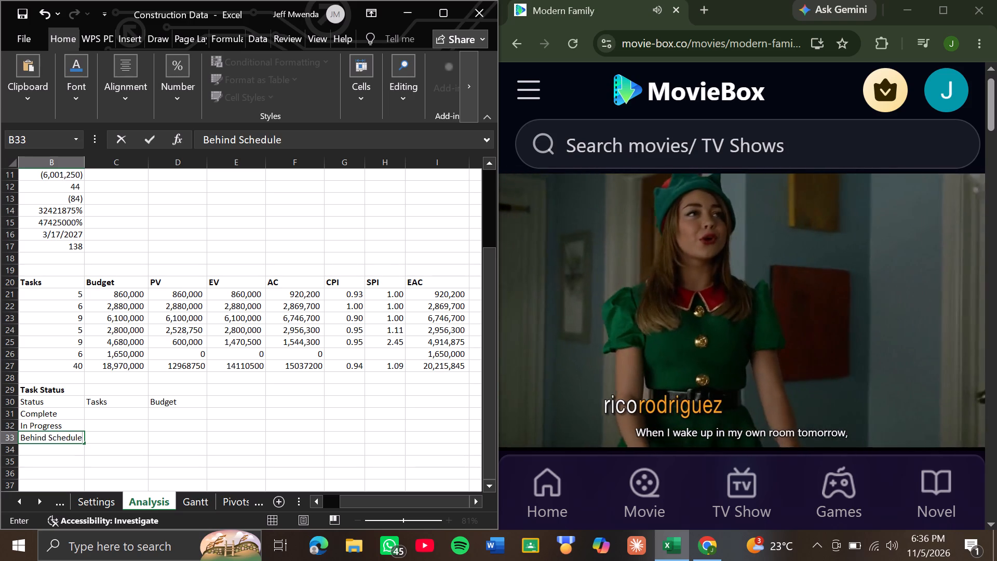
key("Down")
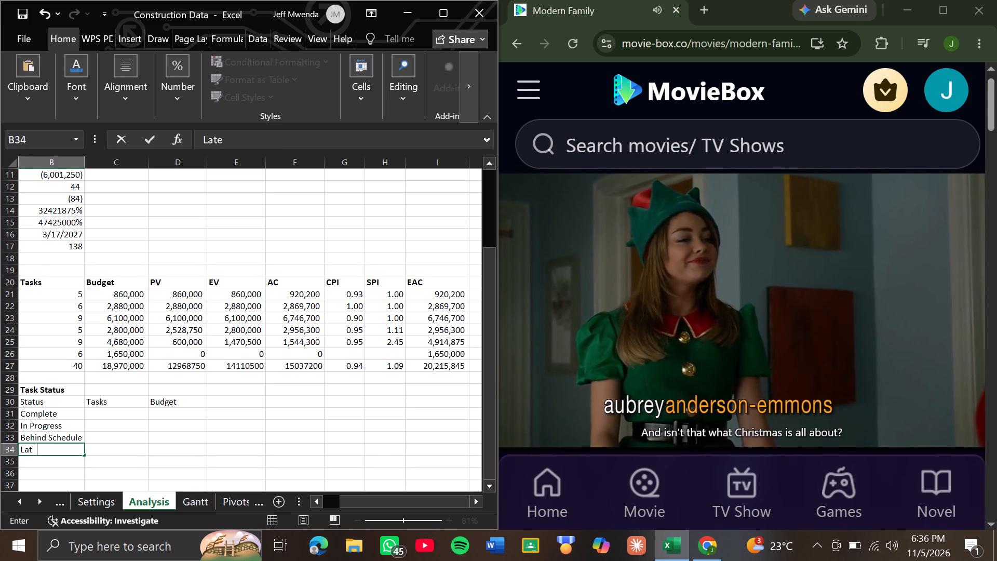
type("tart")
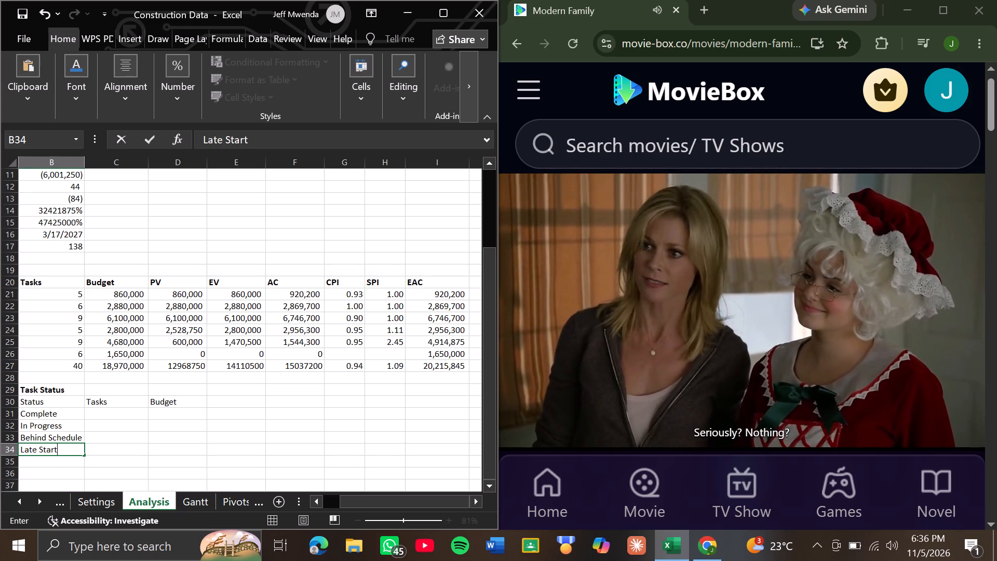
key("Down")
key("n")
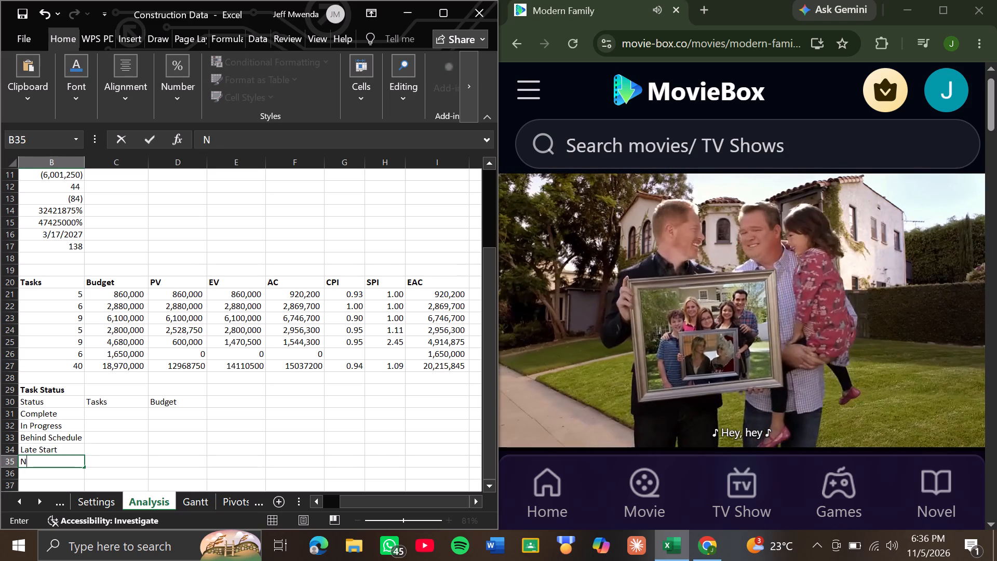
type("tarted")
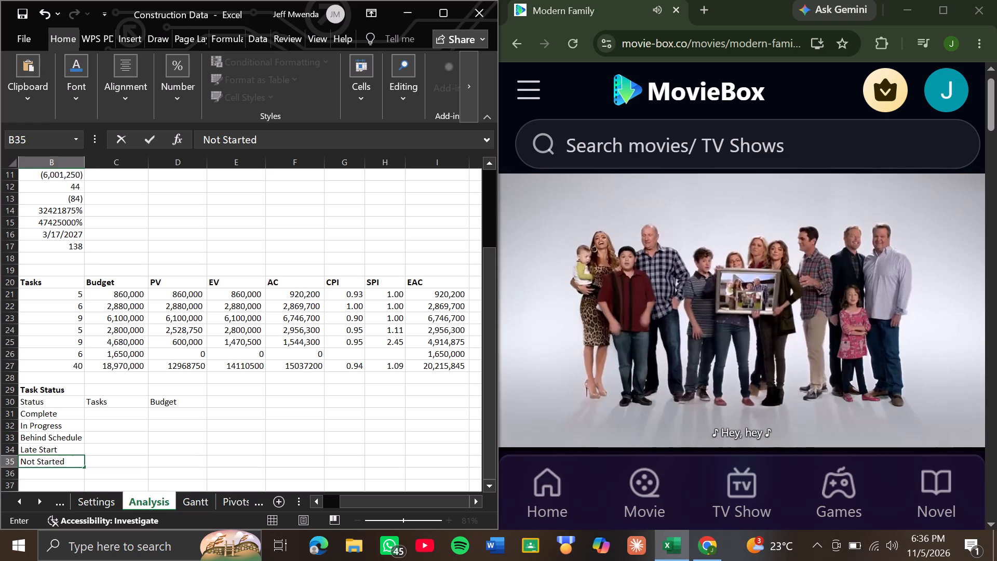
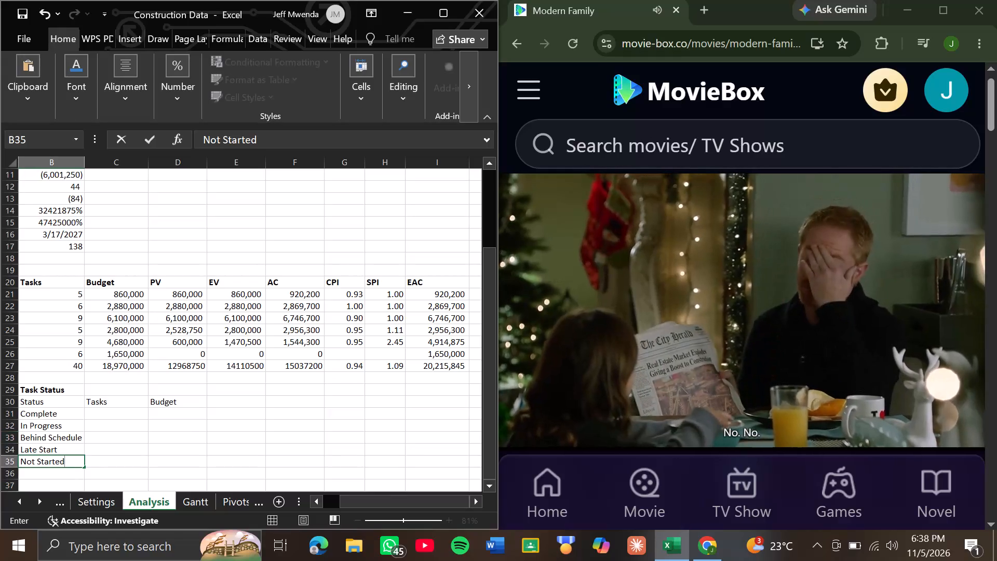
Make the Task Status headers in B30:D30 and the status names in B31:B35 bold.
left_click_drag(172, 400, 59, 402)
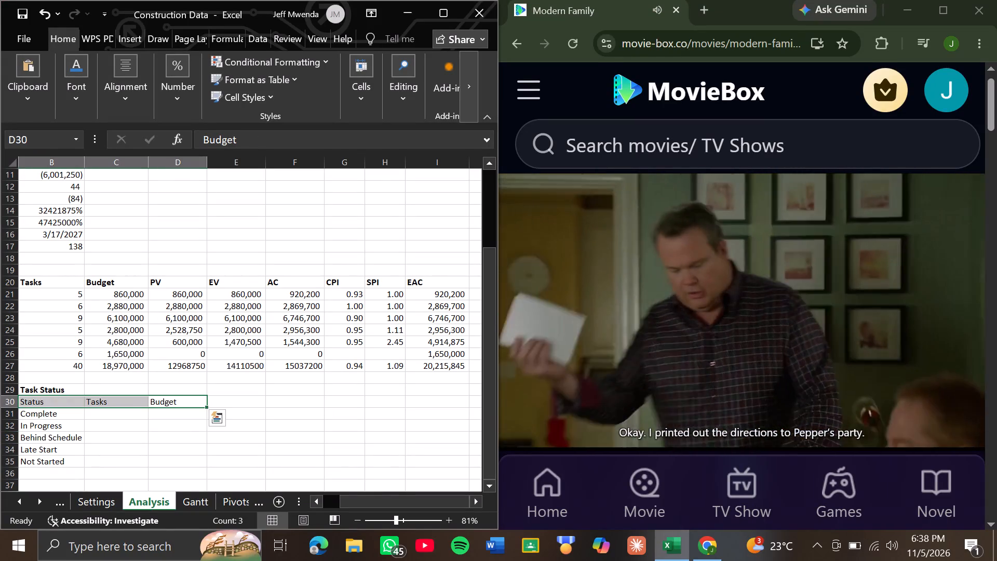
key("ctrl+b")
left_click_drag(60, 465, 59, 402)
key("ctrl+b")
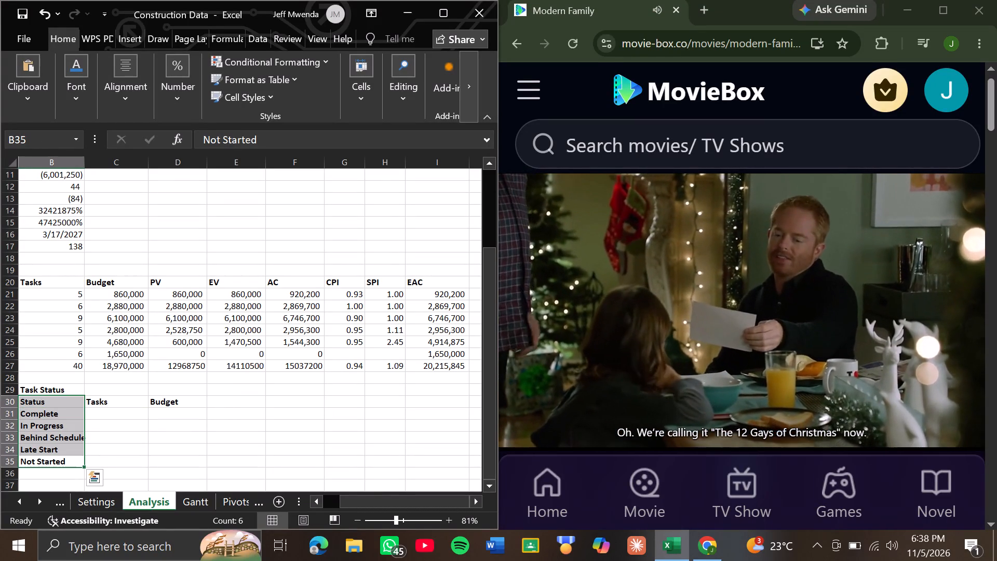
Enter the formula =COUNTIFS(tblTasks[Status],$A31) in C31, the Tasks cell of the Complete row.
left_click(110, 416)
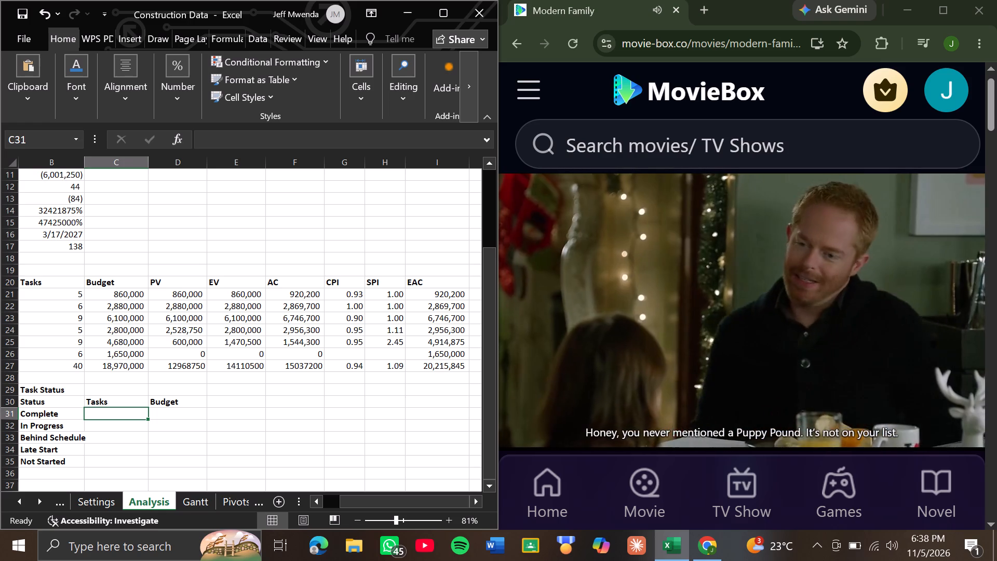
key("equal")
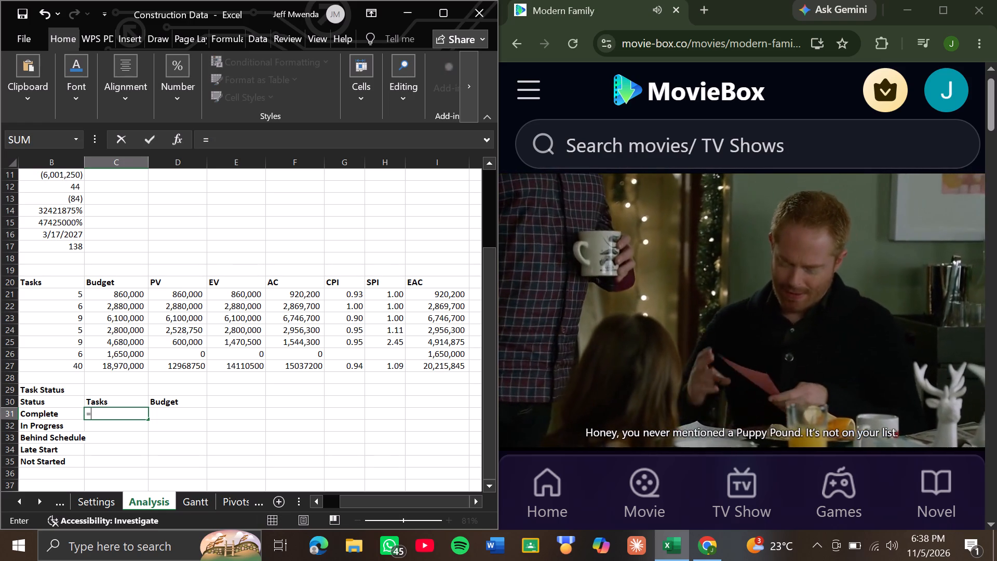
type("CO")
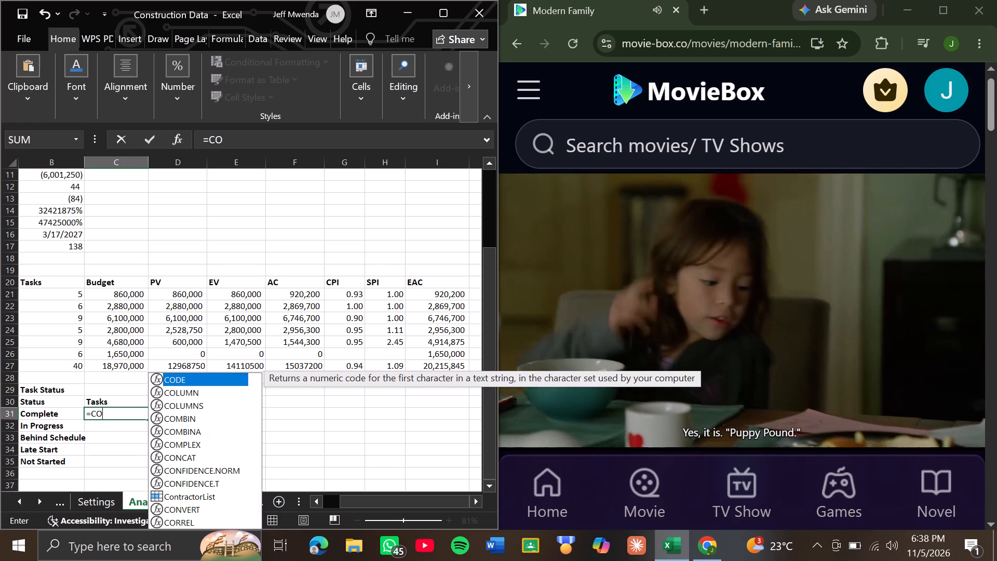
key("u")
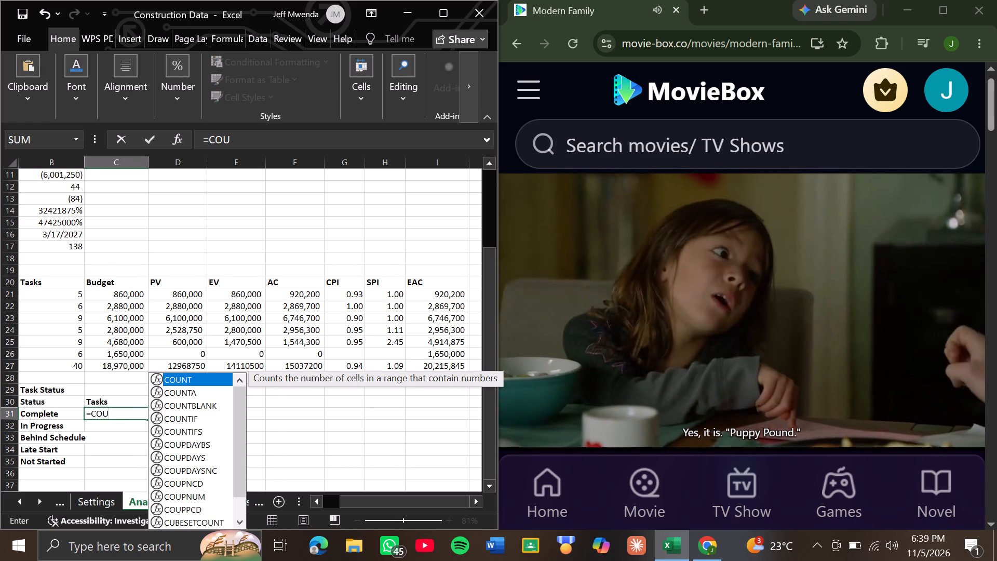
type("NT")
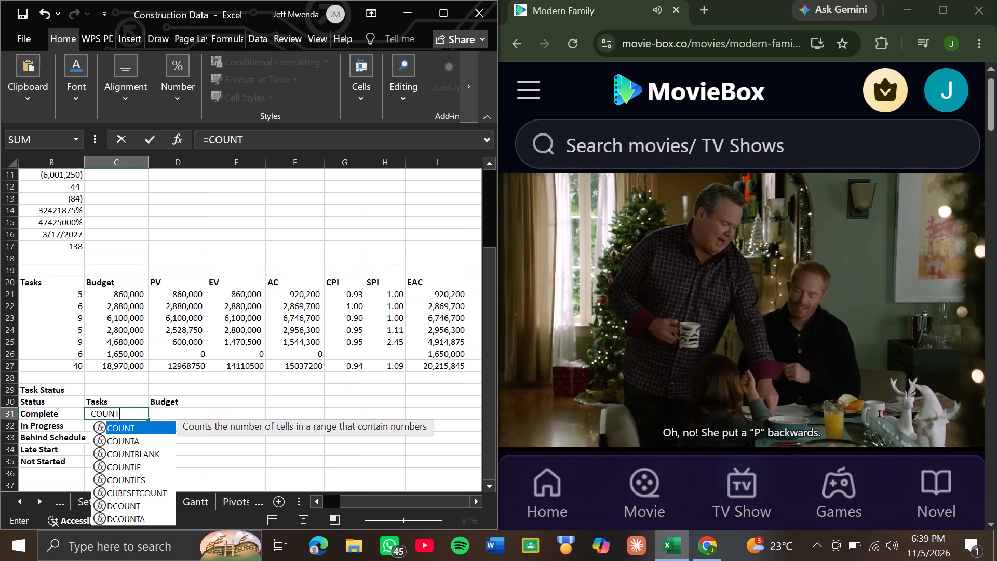
key("i")
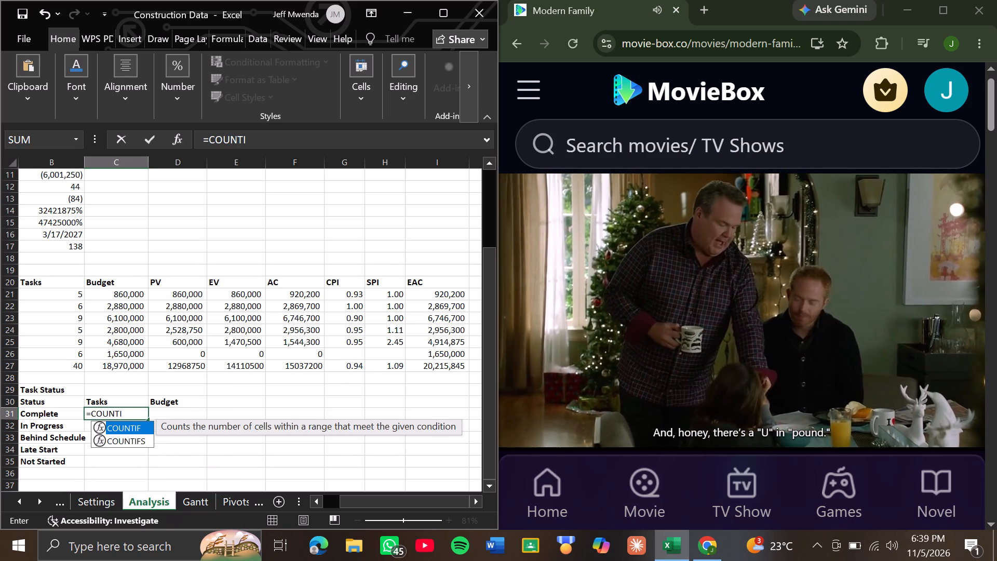
key("Down")
key("Tab")
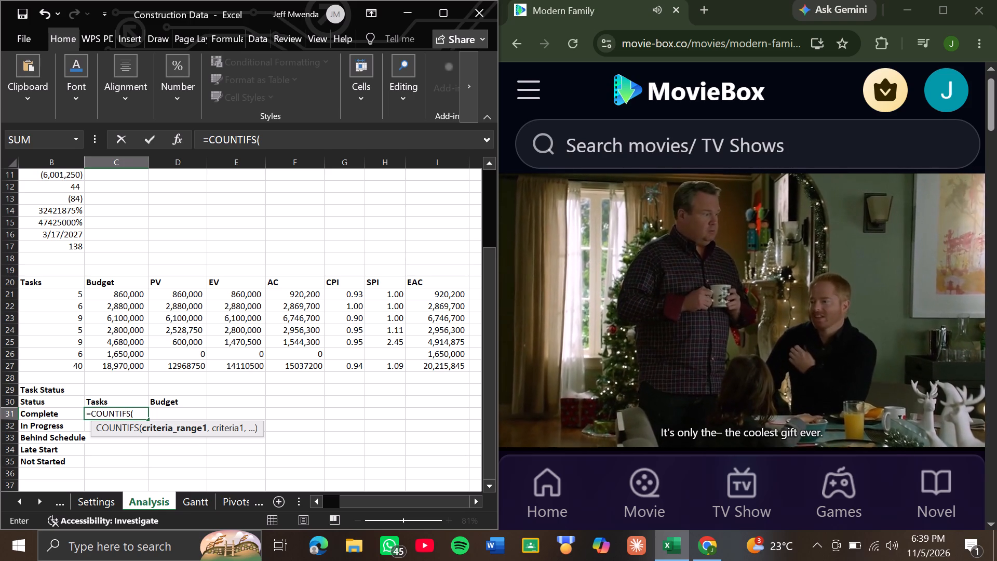
type("tbl")
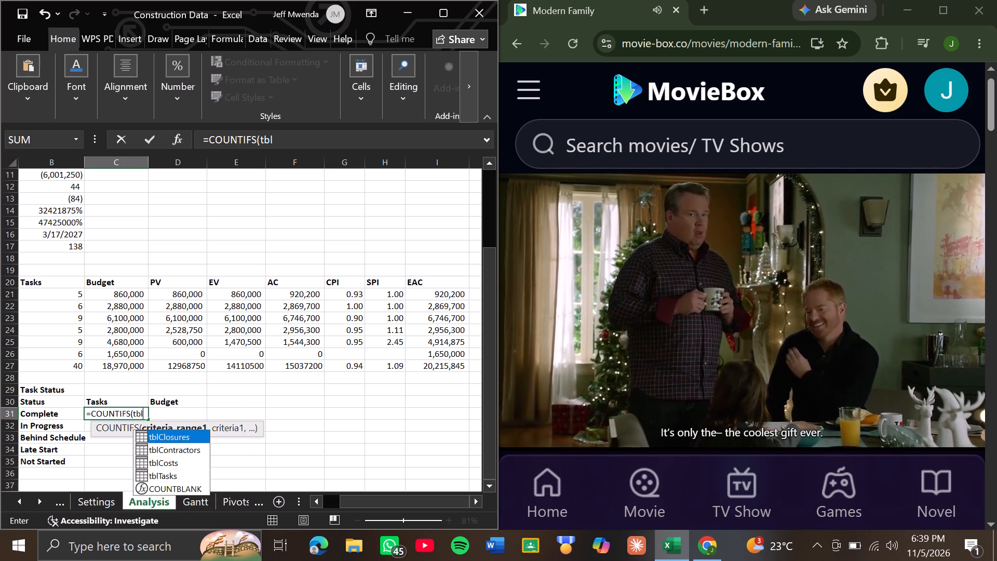
type("ta")
key("Tab")
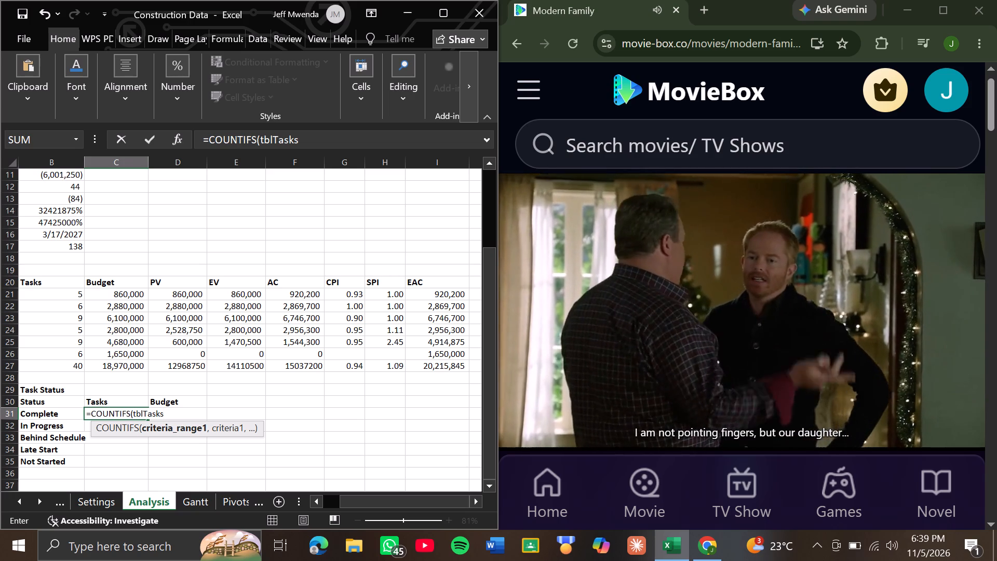
key("bracketleft")
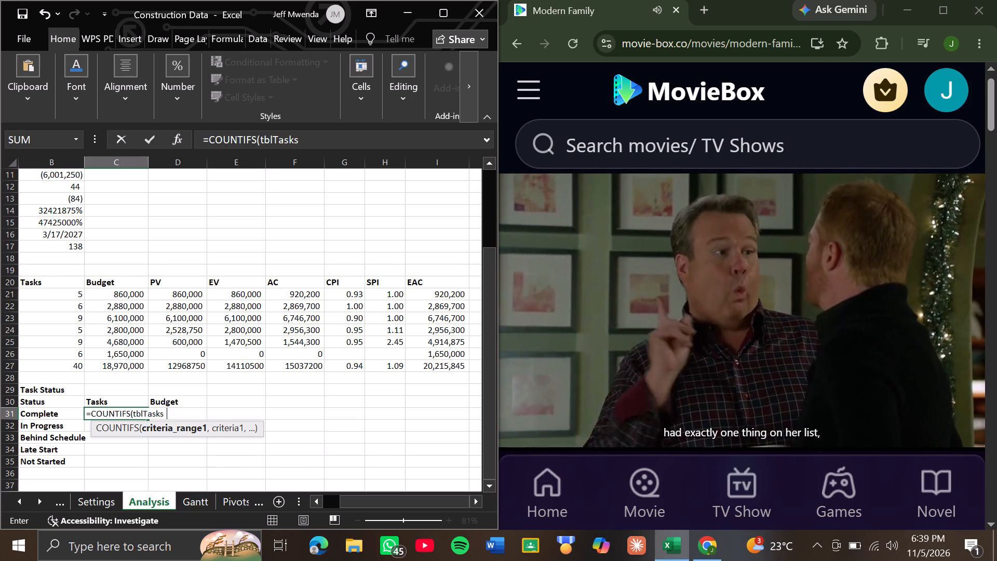
type("sta")
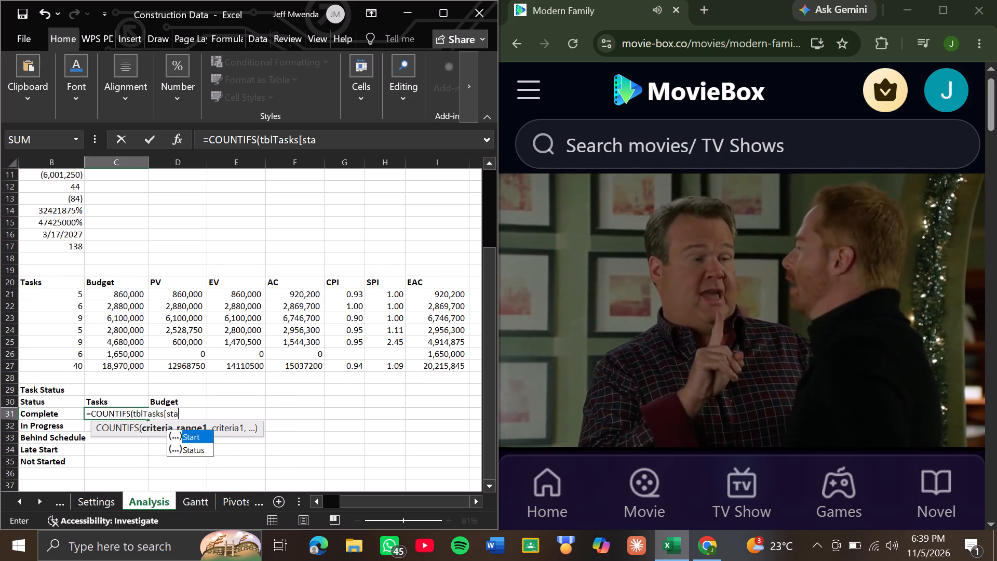
key("Down")
key("Tab")
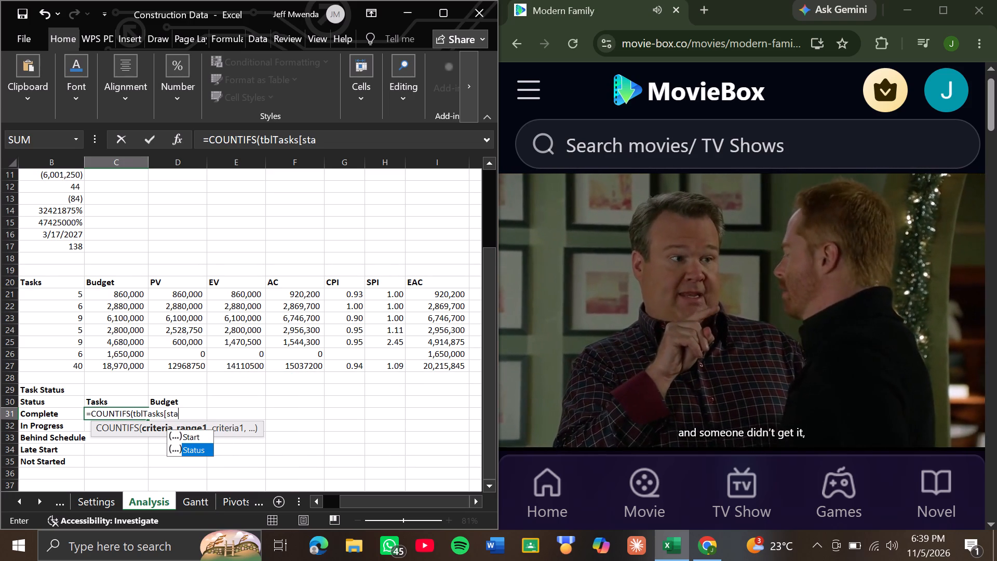
key("bracketright")
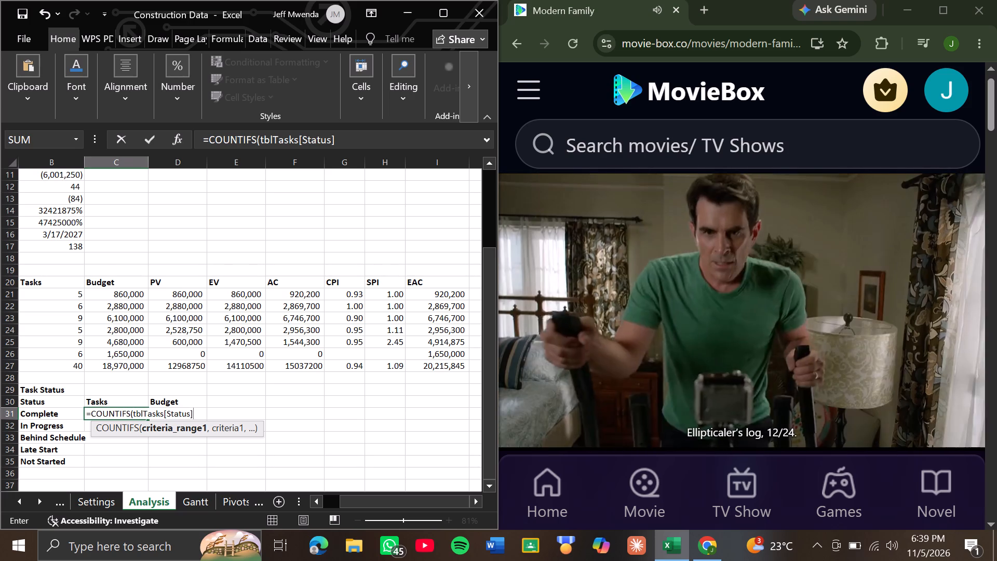
key("comma")
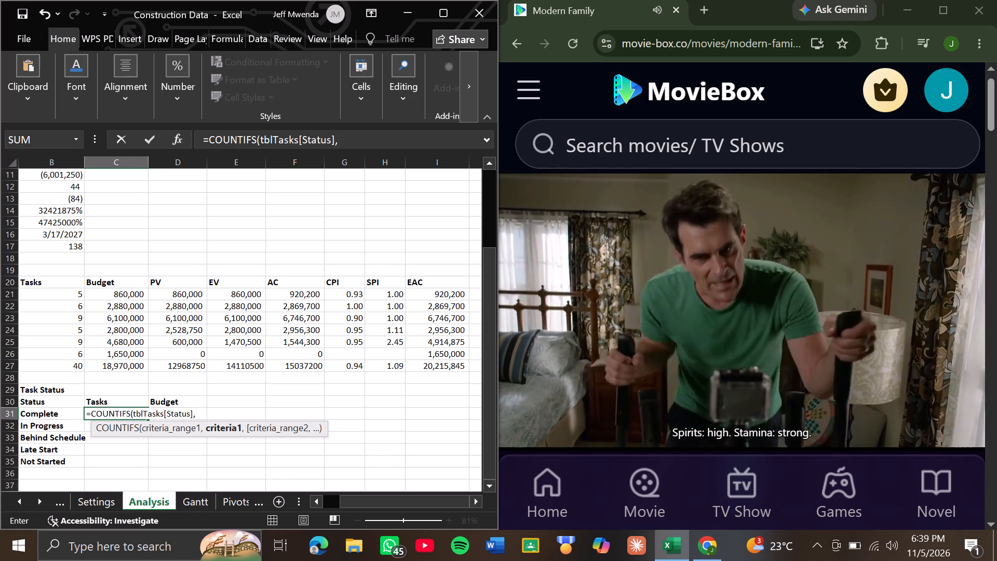
key("shift+dollar")
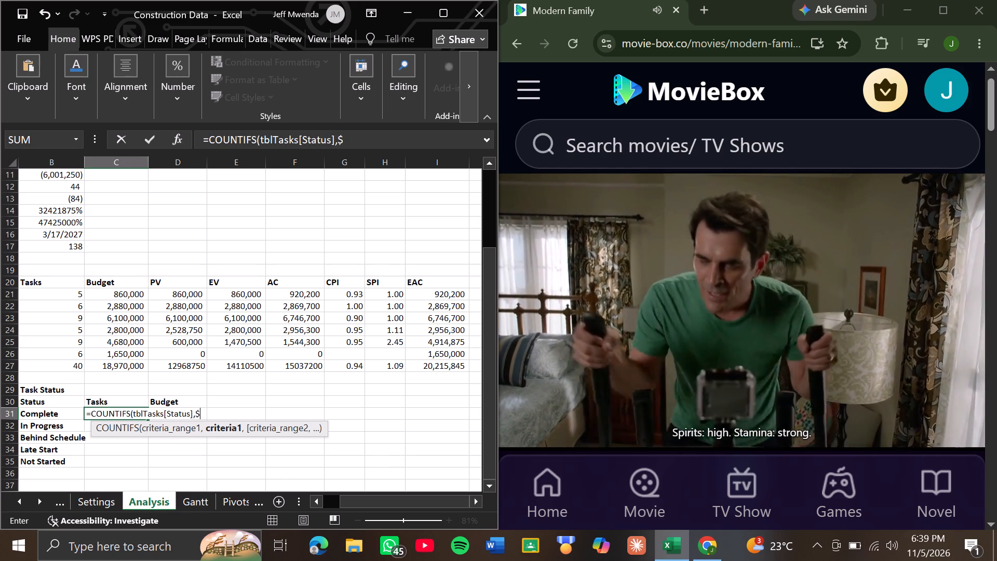
key("a")
type("31")
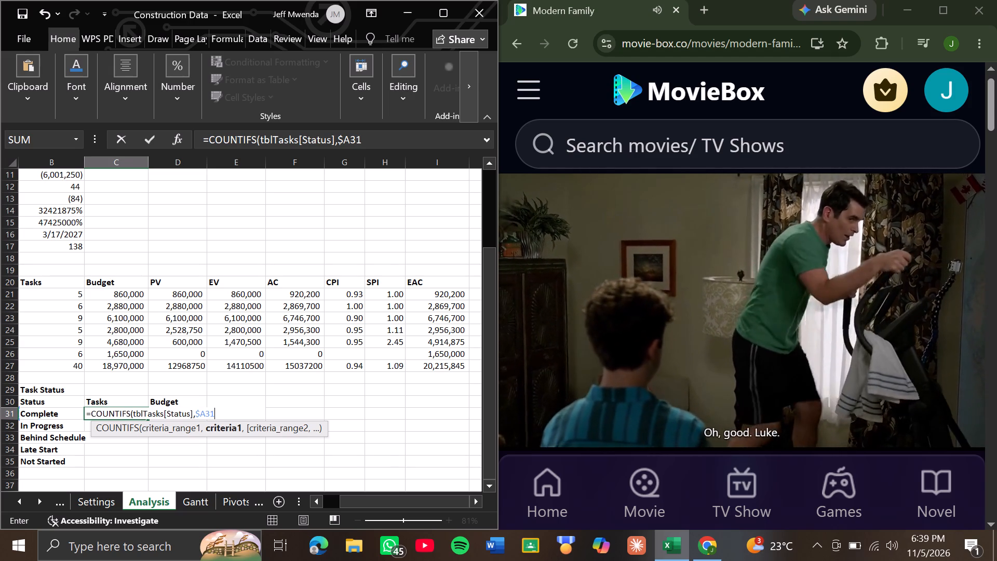
key("shift+parenright")
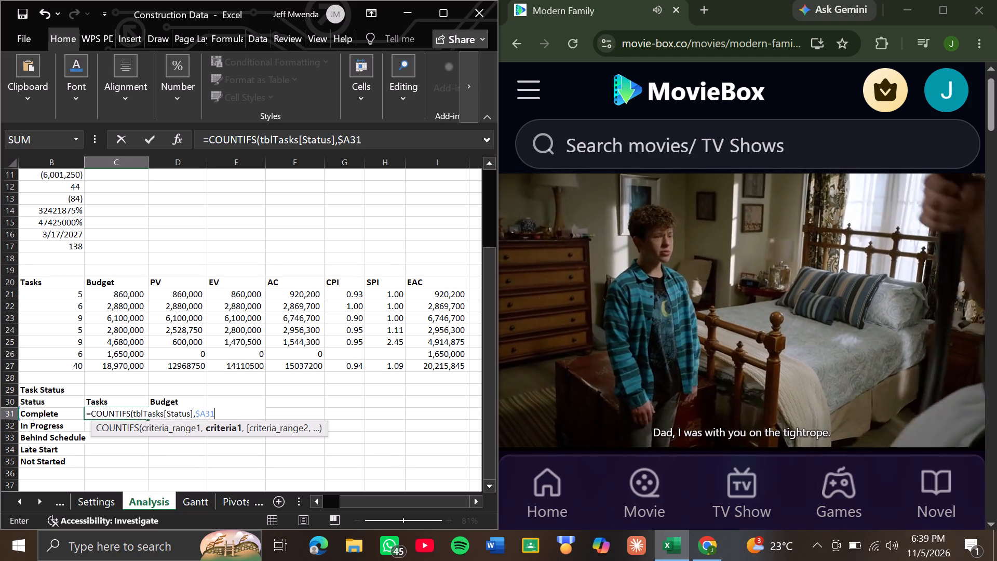
key("Return")
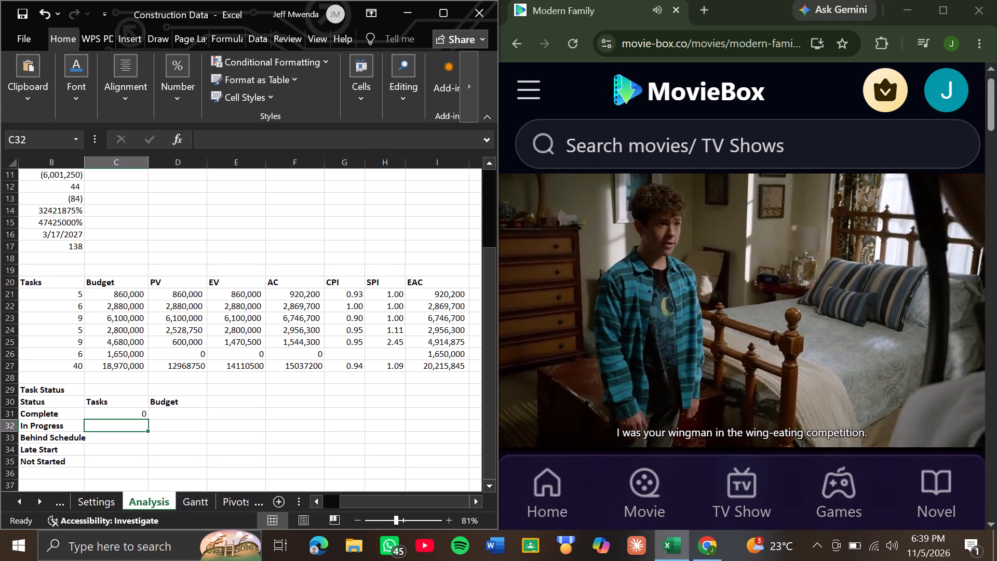
Enter the formula =SUMIFS(tblTasks[Budget],tblTasks[Status],$A31) in D31, the Budget cell of the Complete row.
key("Up")
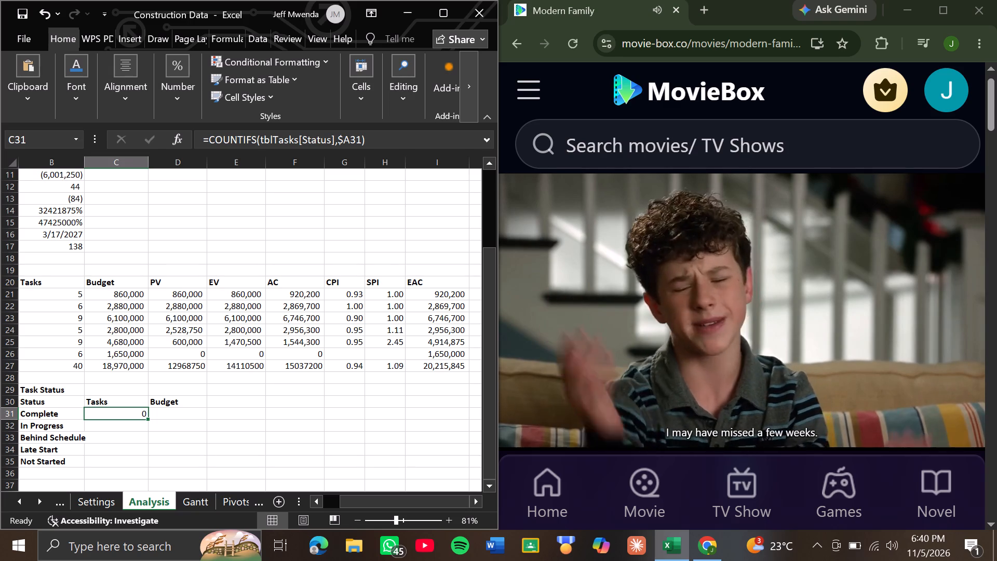
key("Right")
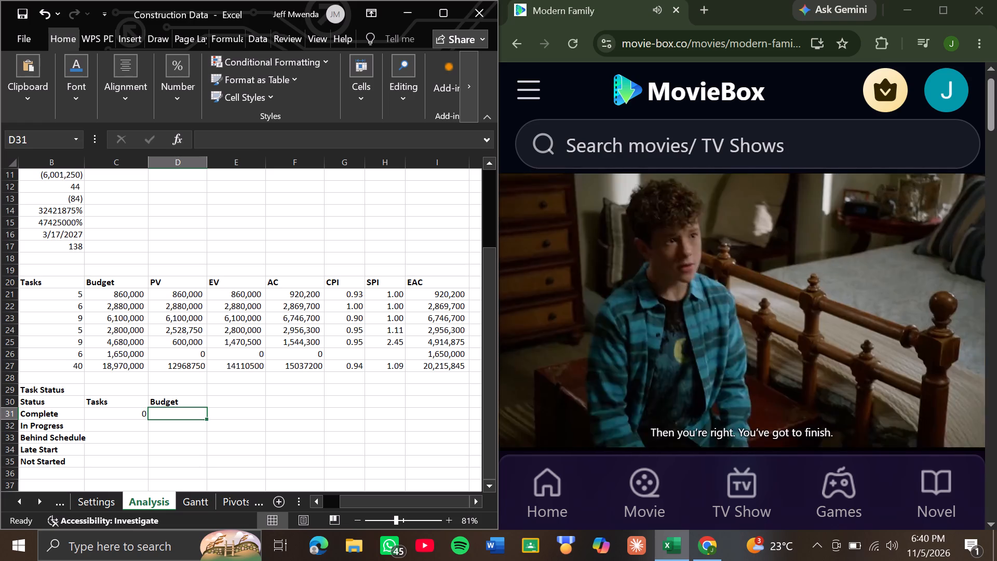
key("equal")
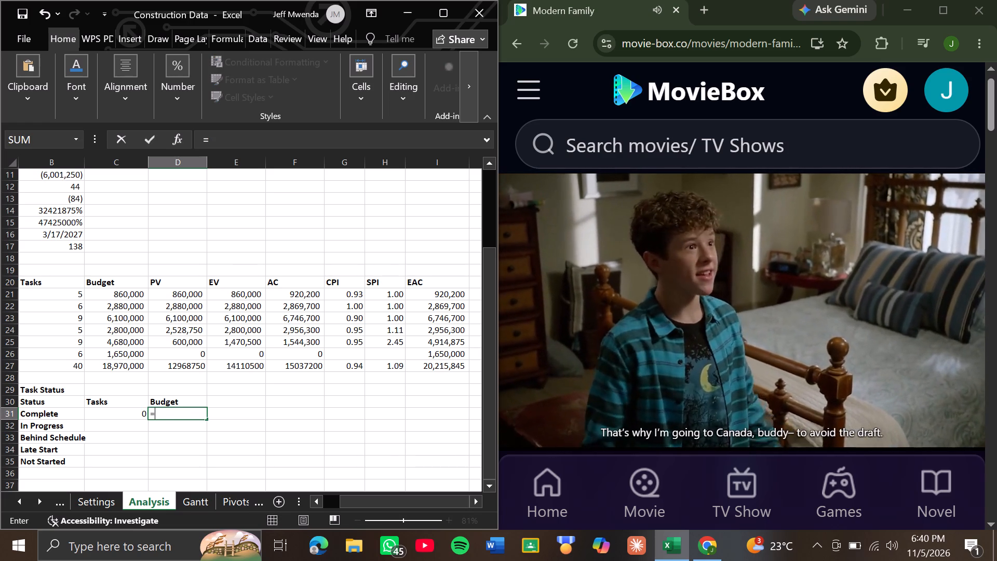
type("SUMI")
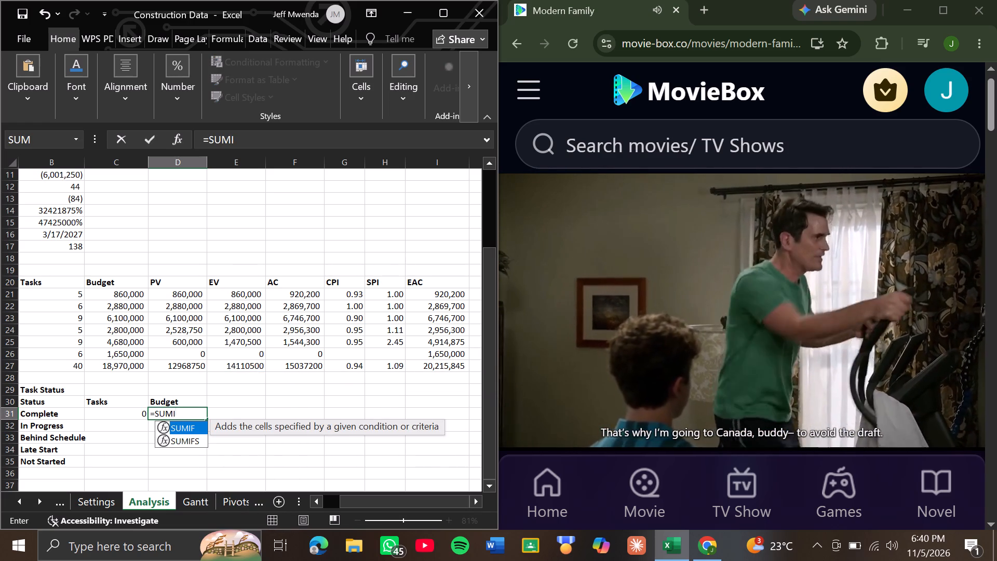
key("Down")
key("Tab")
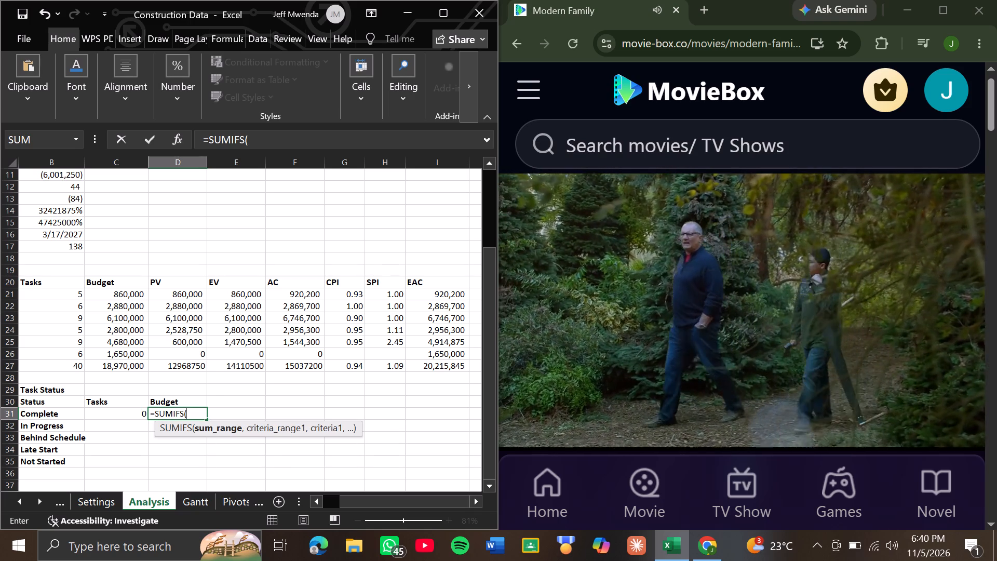
type("tblta")
key("Tab")
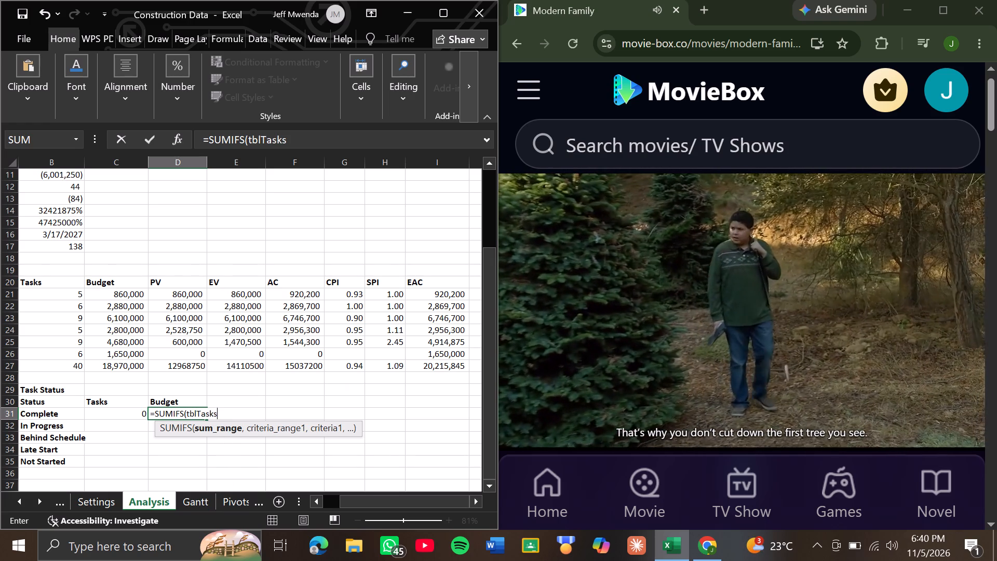
key("bracketleft")
type("bud")
key("Tab")
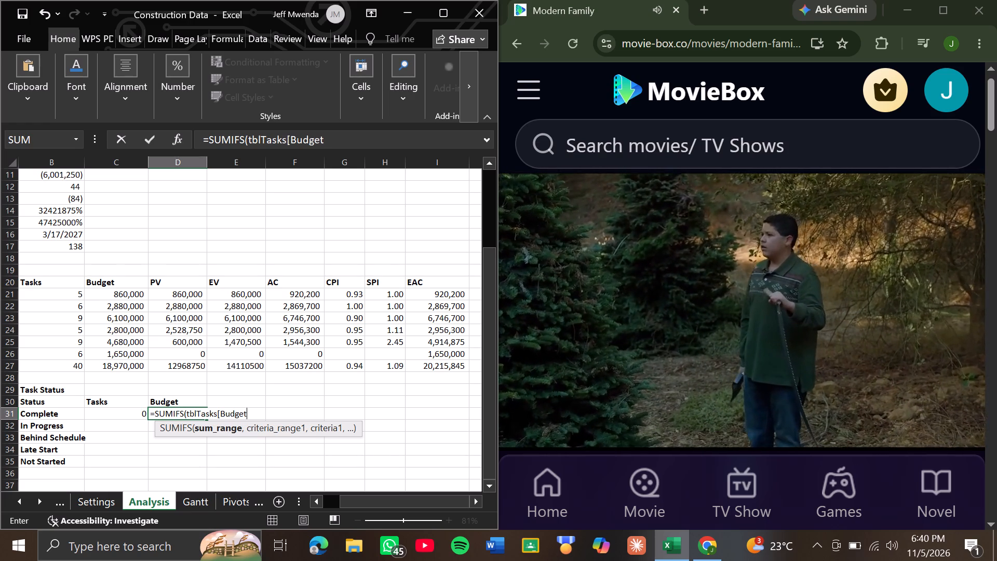
key("bracketright")
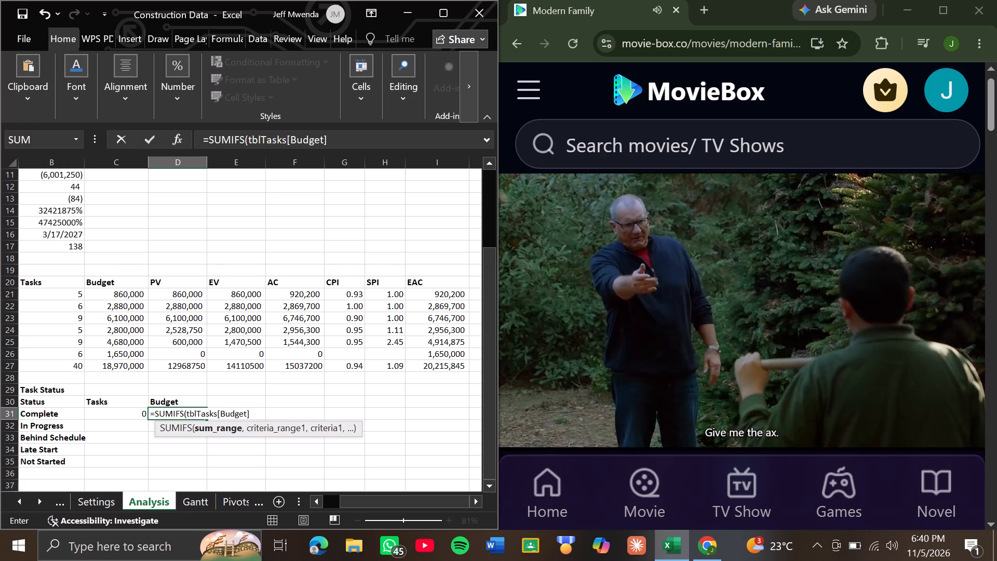
key("comma")
type("tbl")
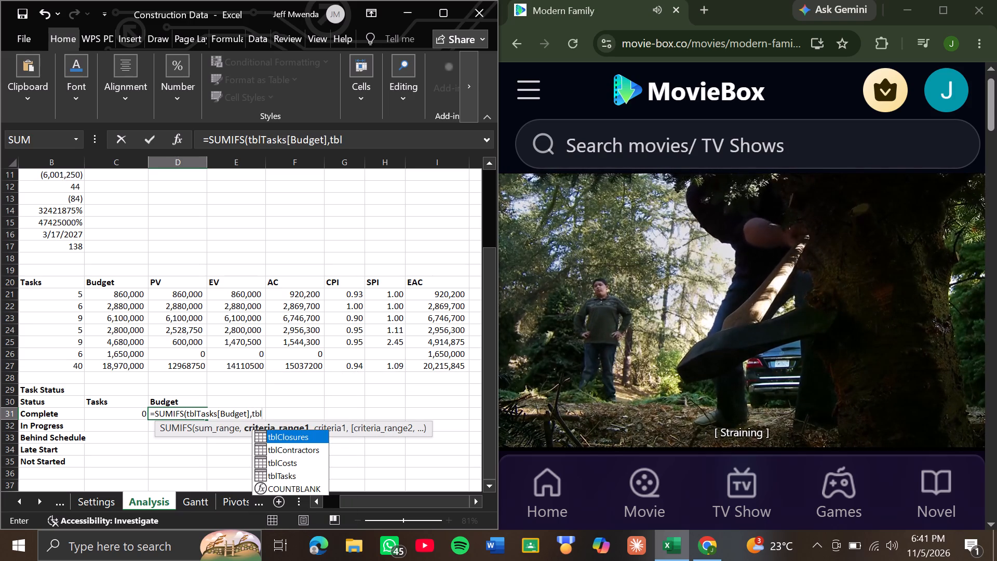
key("Down")
key("Down")
key("Down")
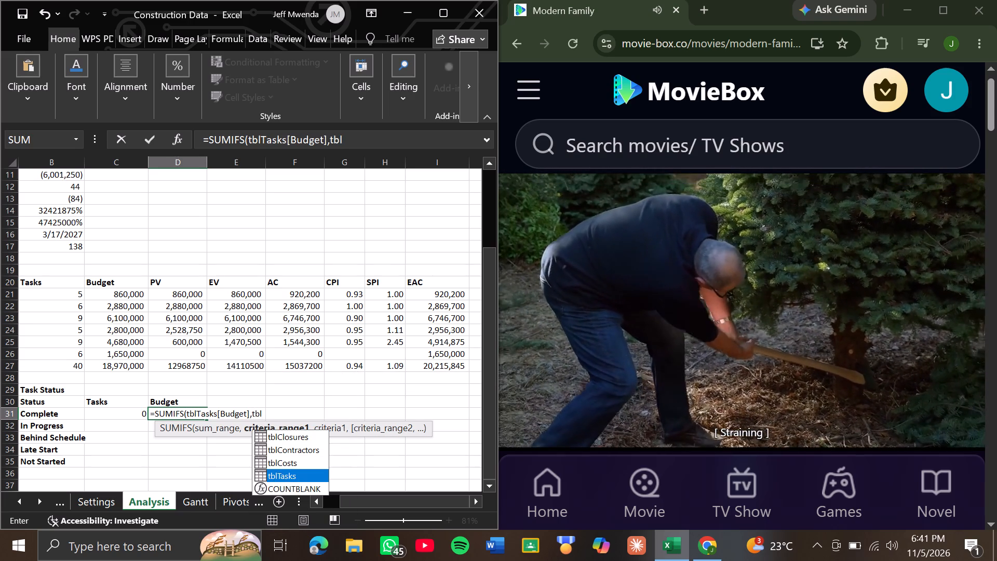
key("Tab")
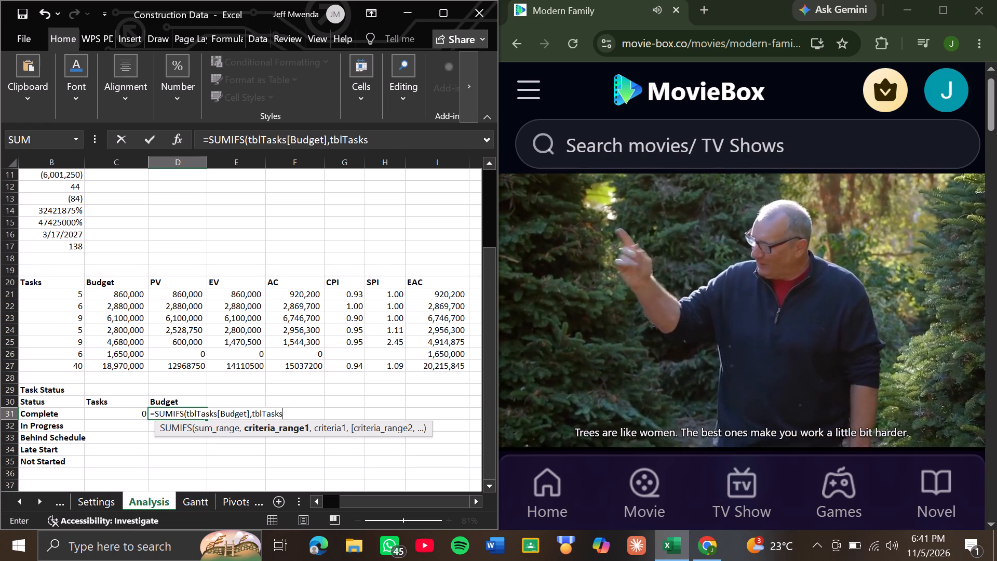
key("bracketleft")
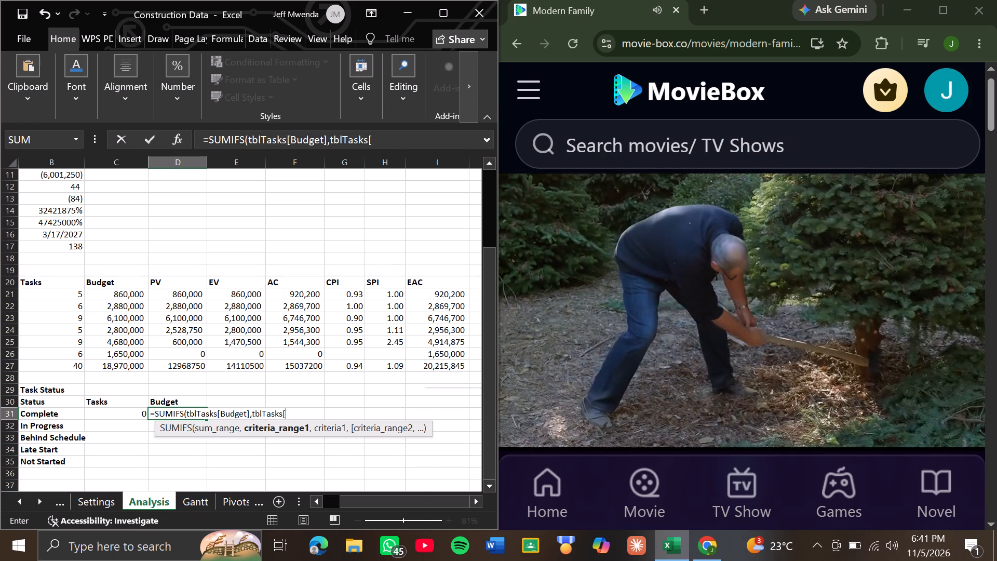
type("st")
key("Down")
key("Tab")
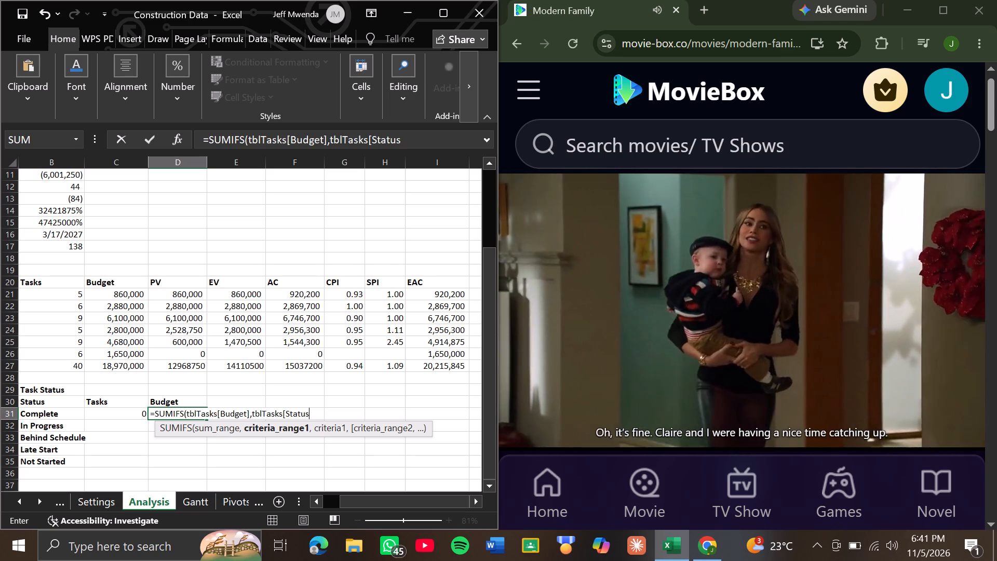
key("bracketright")
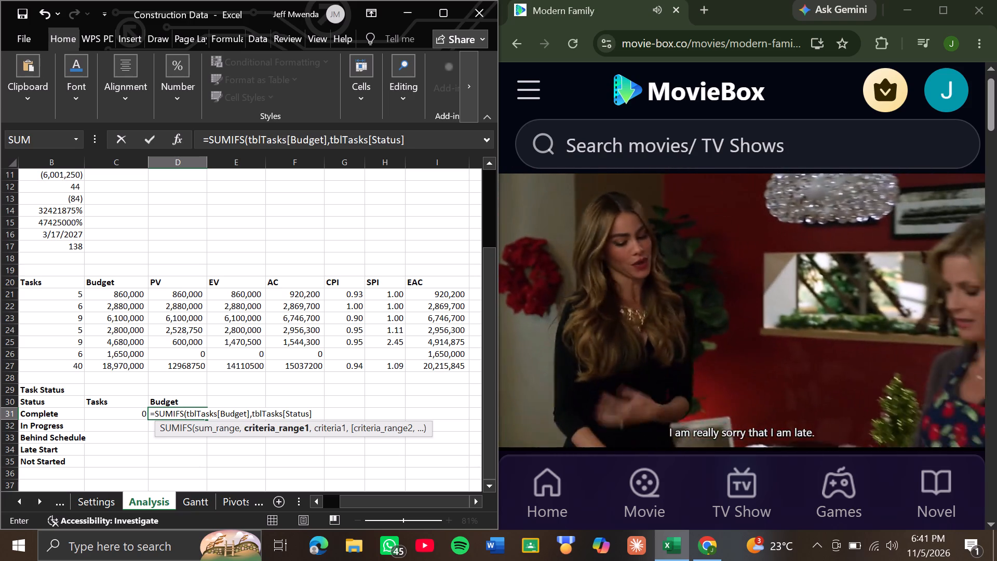
key("comma")
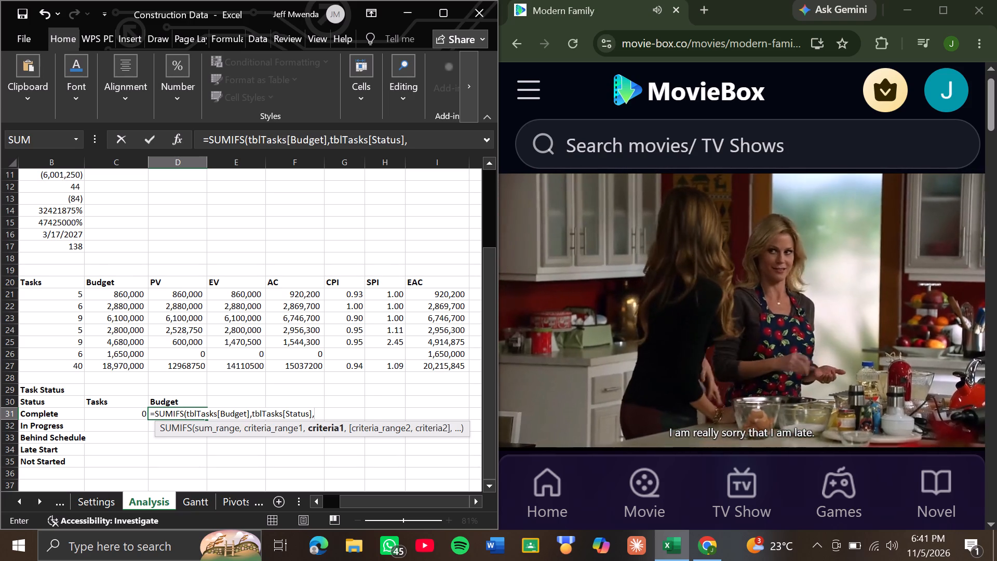
key("shift+dollar")
type("A31")
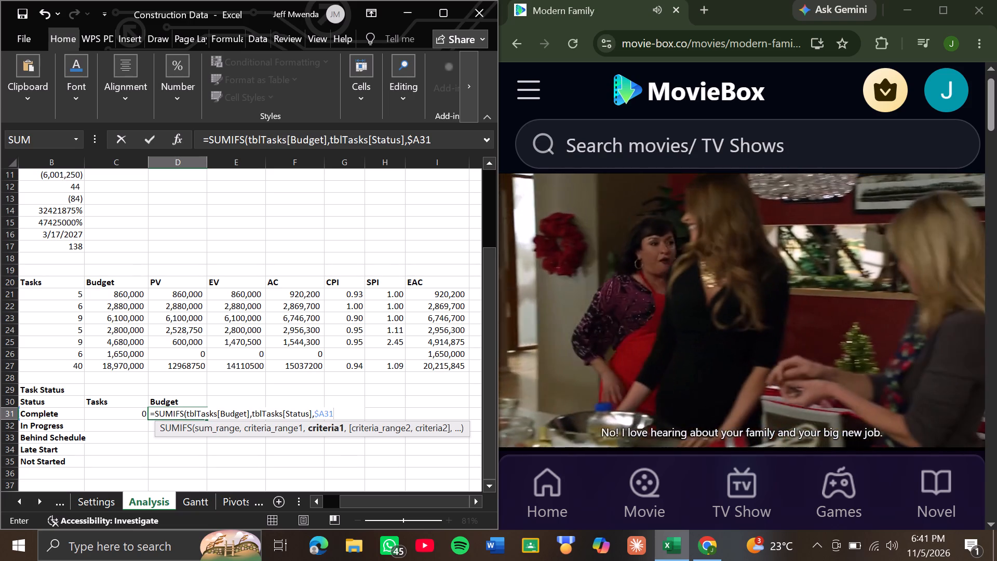
key("shift+parenright")
key("Return")
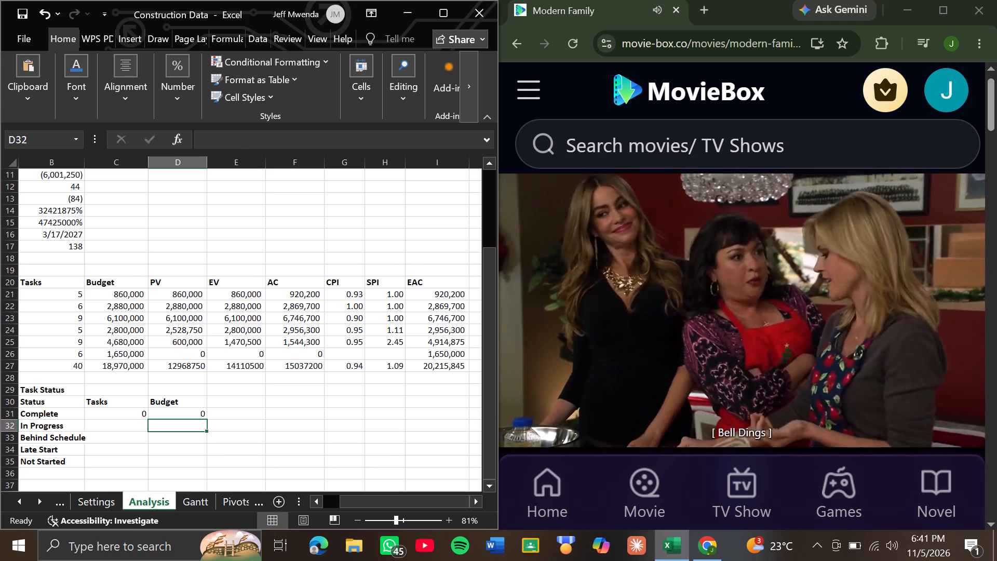
Fill the Tasks and Budget formulas from C31:D31 down through row 35, the Not Started row.
left_click(101, 413)
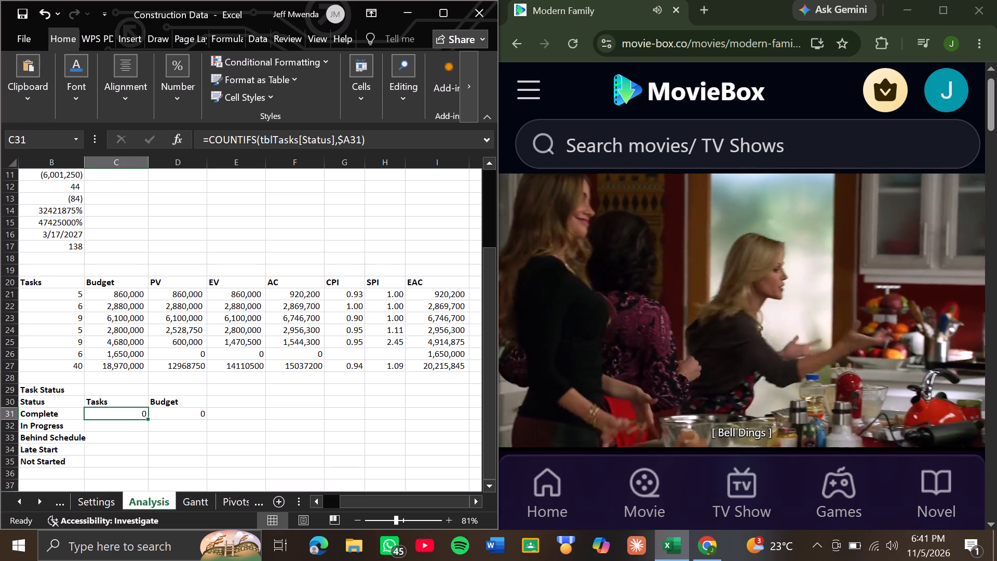
left_click_drag(133, 416, 176, 419)
left_click_drag(208, 417, 202, 439)
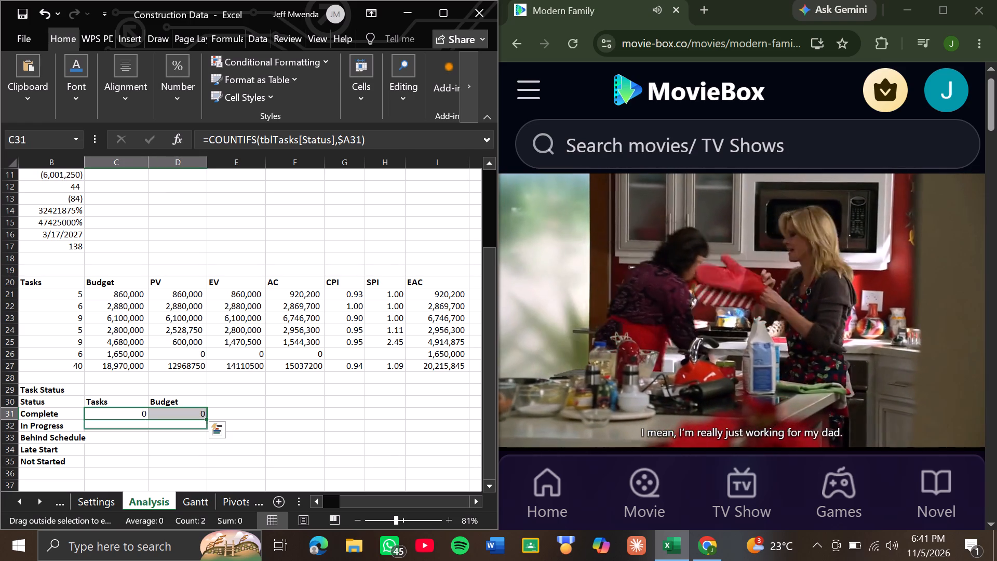
left_click_drag(202, 439, 202, 463)
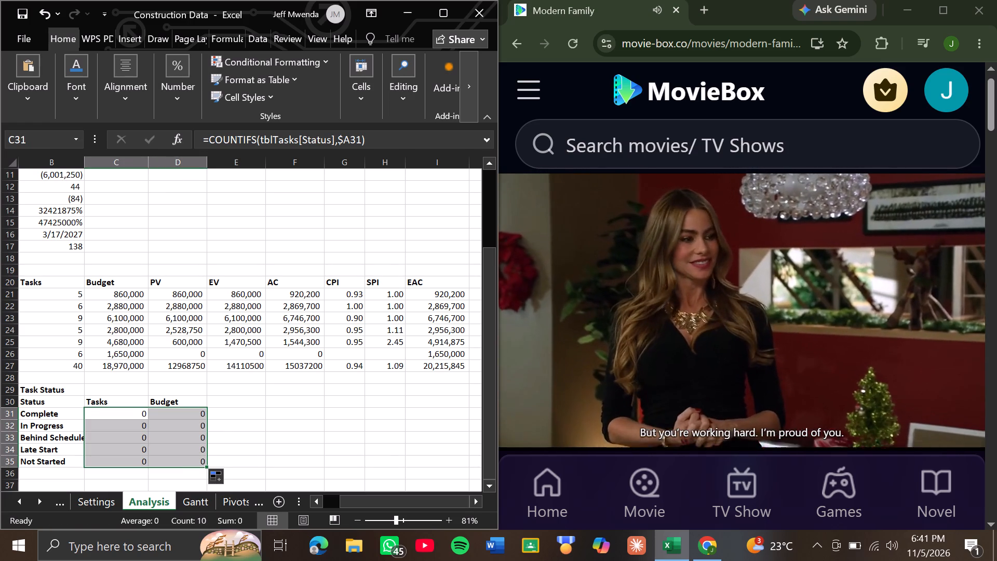
Check the Task Status formulas in D33 and C31 against the column headers and Status entries of the table on the Tasks sheet.
left_click(177, 434)
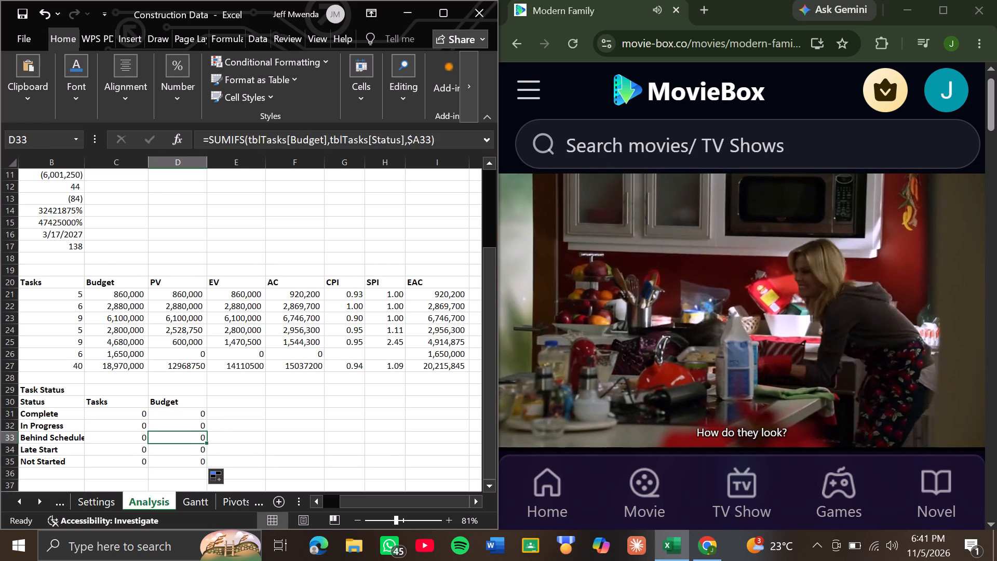
left_click(128, 415)
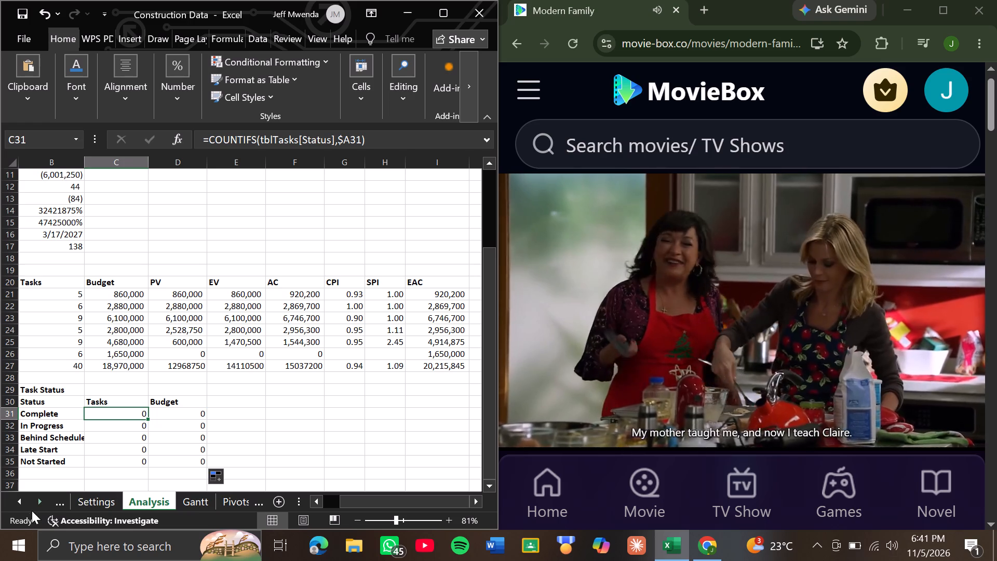
left_click(14, 501)
left_click(14, 501)
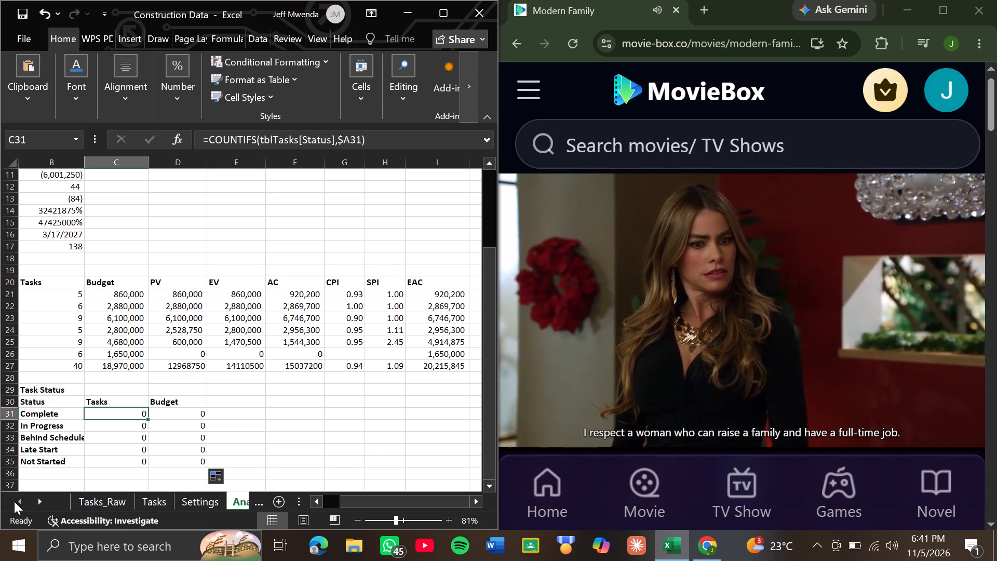
left_click(145, 500)
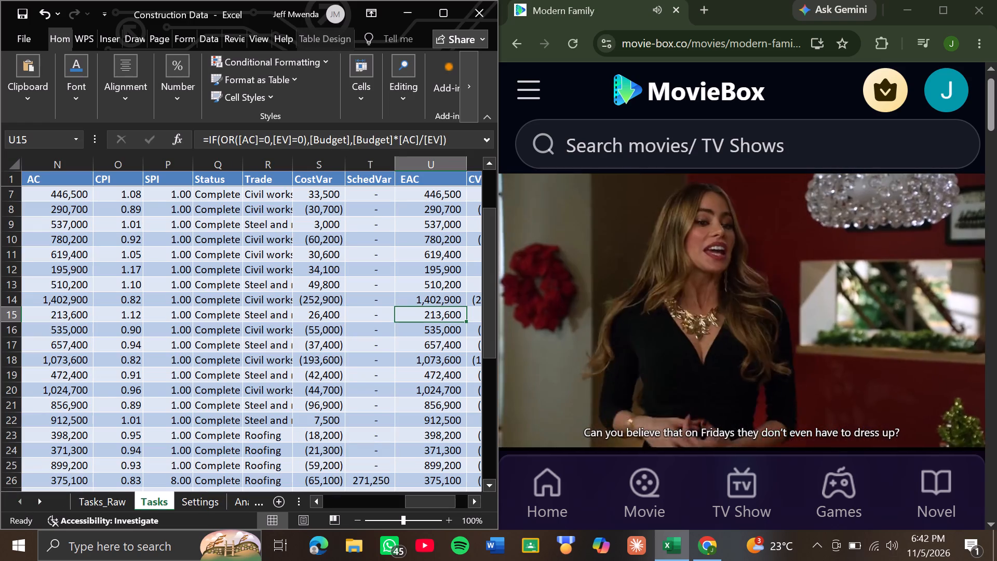
scroll(222, 274, "right", 7)
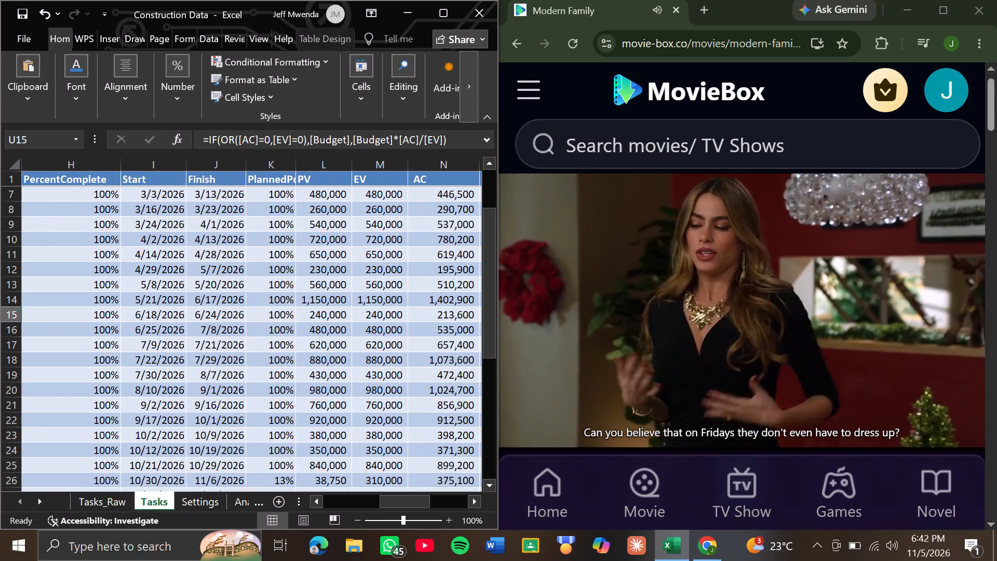
scroll(222, 274, "right", 10)
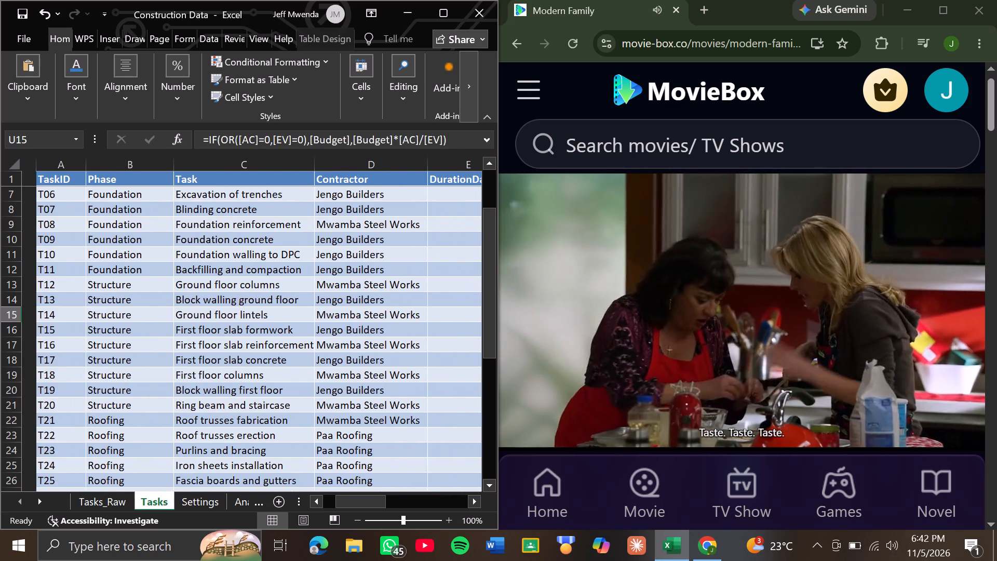
scroll(222, 274, "right", 1)
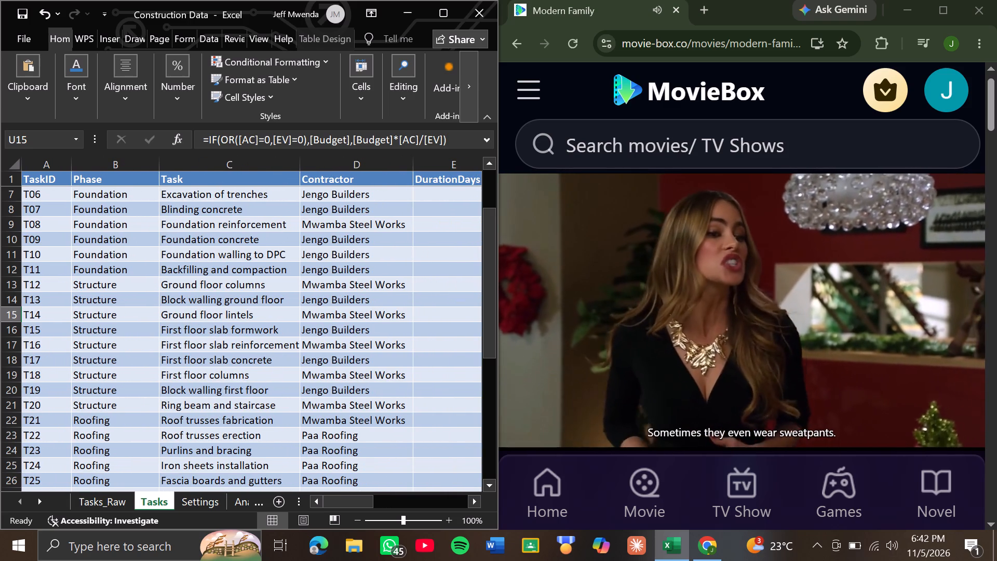
scroll(222, 274, "left", 7)
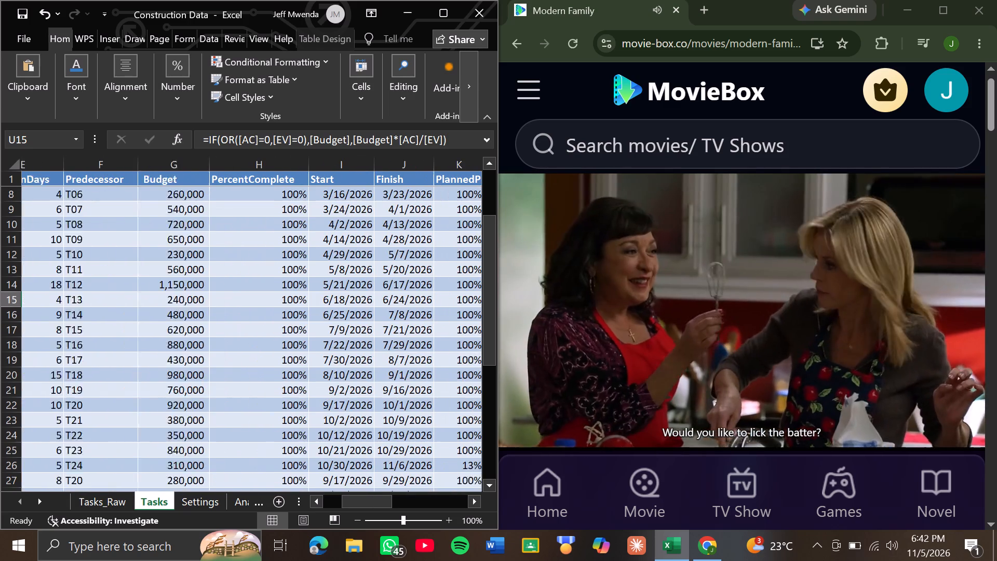
scroll(222, 274, "left", 5)
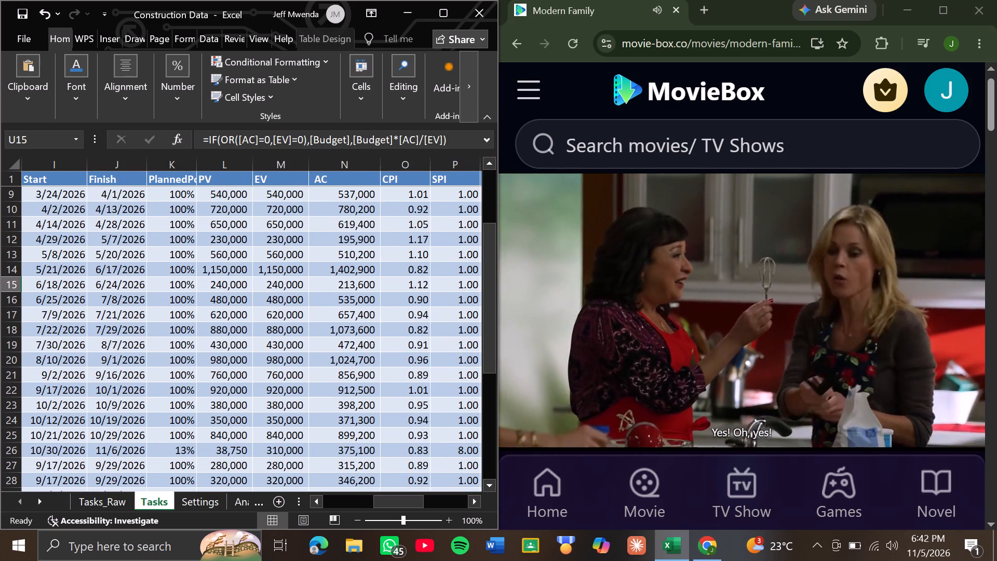
scroll(222, 274, "left", 5)
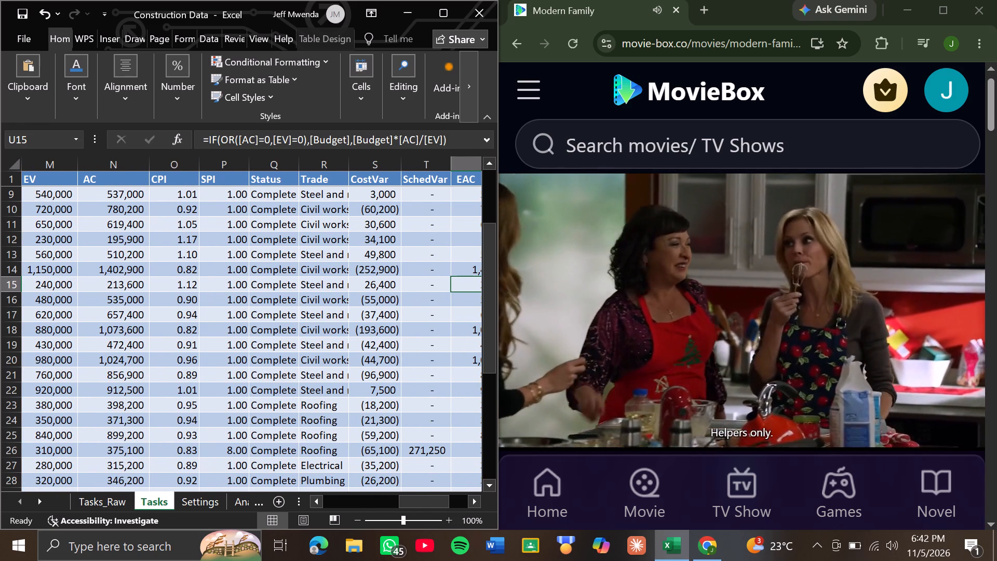
scroll(293, 259, "right", 1)
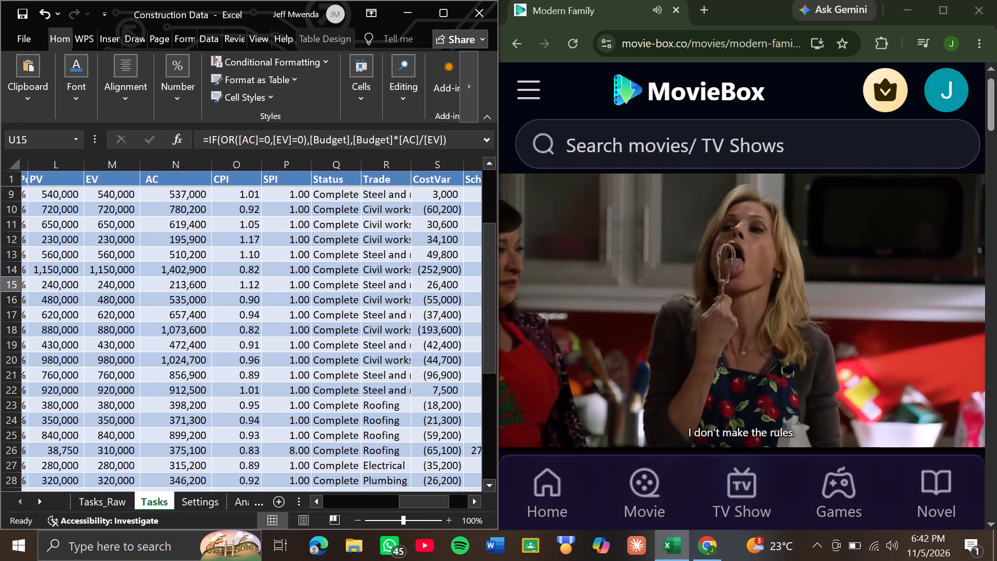
scroll(293, 259, "right", 1)
scroll(293, 259, "left", 1)
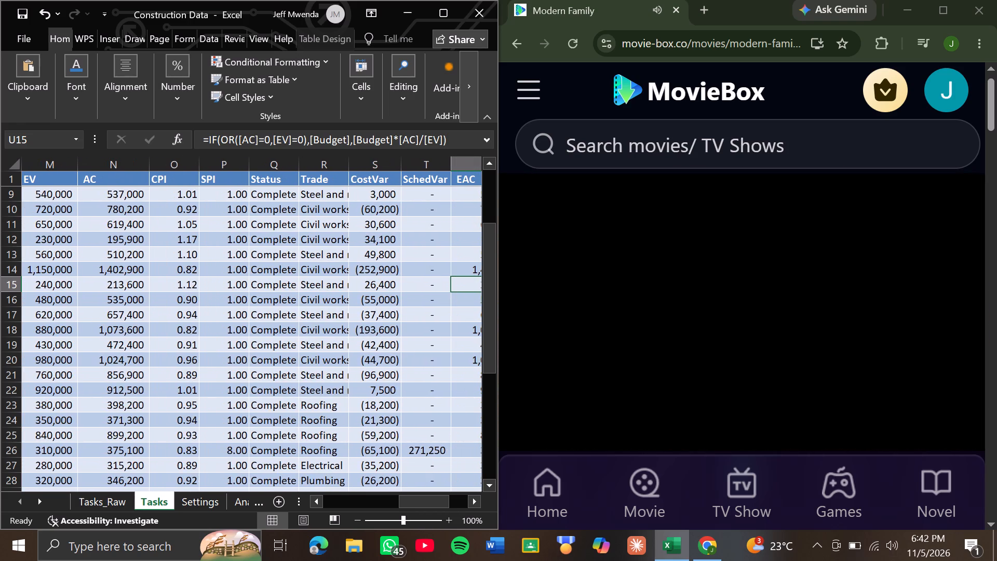
scroll(293, 259, "down", 3)
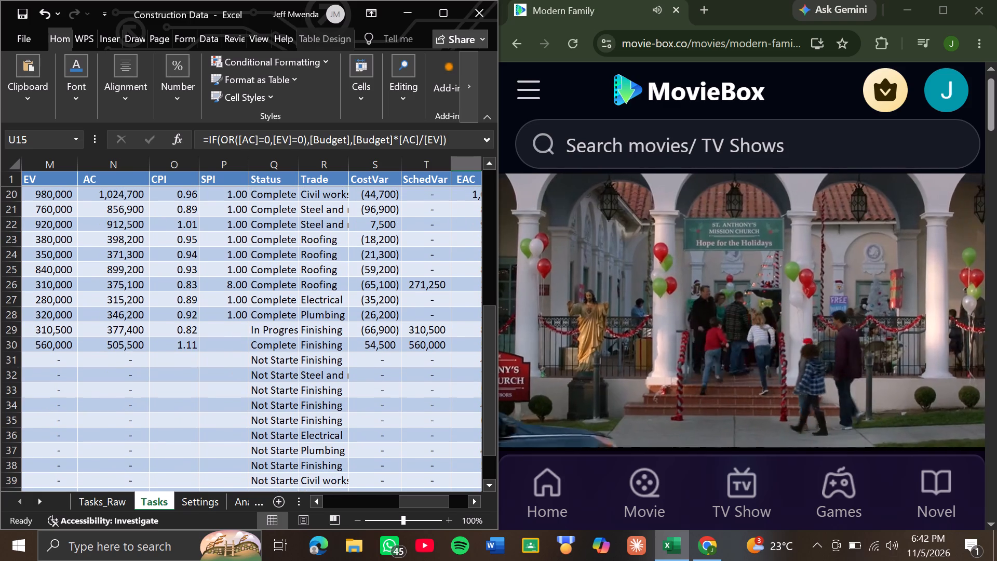
scroll(274, 364, "down", 3)
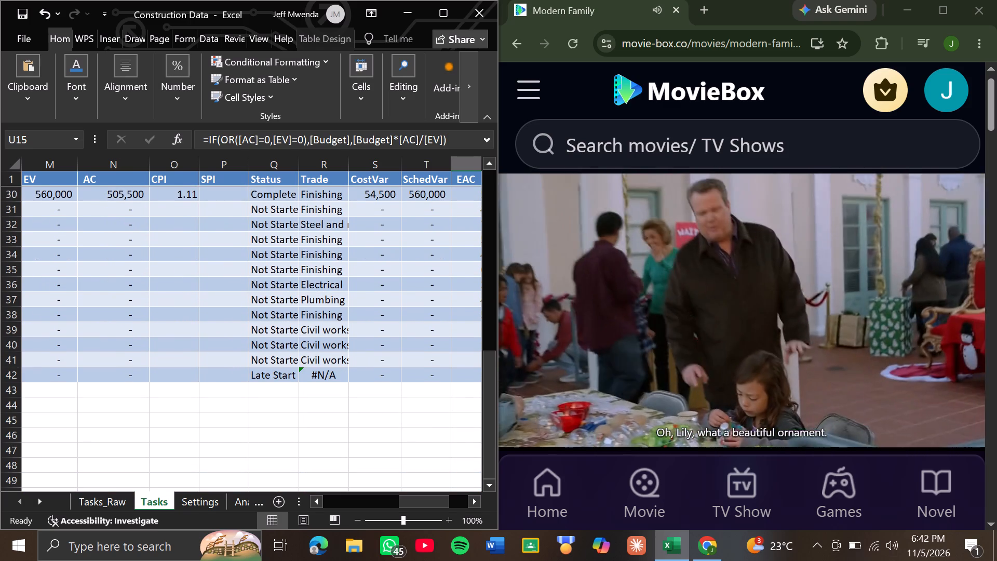
scroll(274, 364, "up", 1)
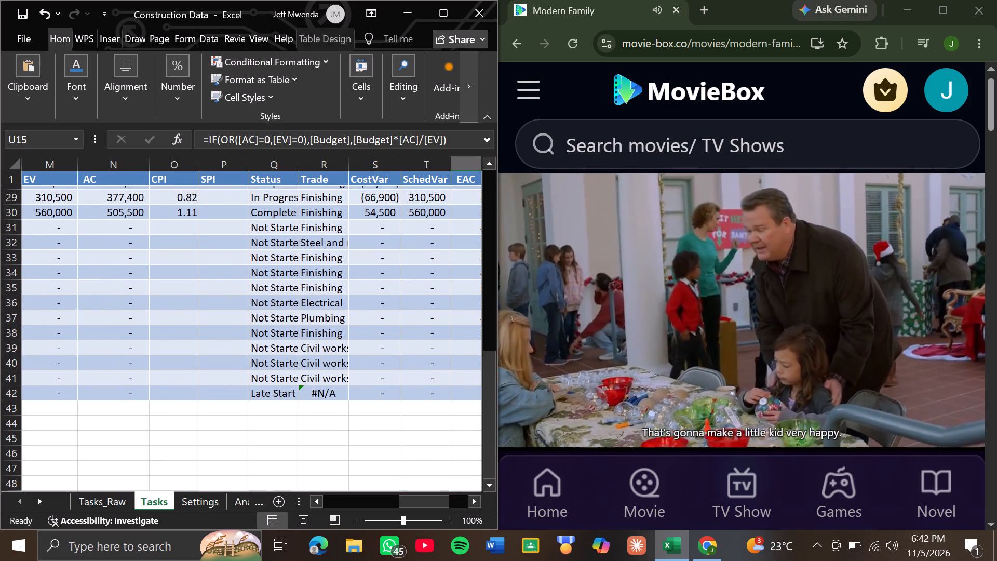
Examine the Status column entries on the Tasks sheet and the full formula behind the Status cell in Q4.
scroll(274, 364, "up", 1)
scroll(317, 395, "up", 1)
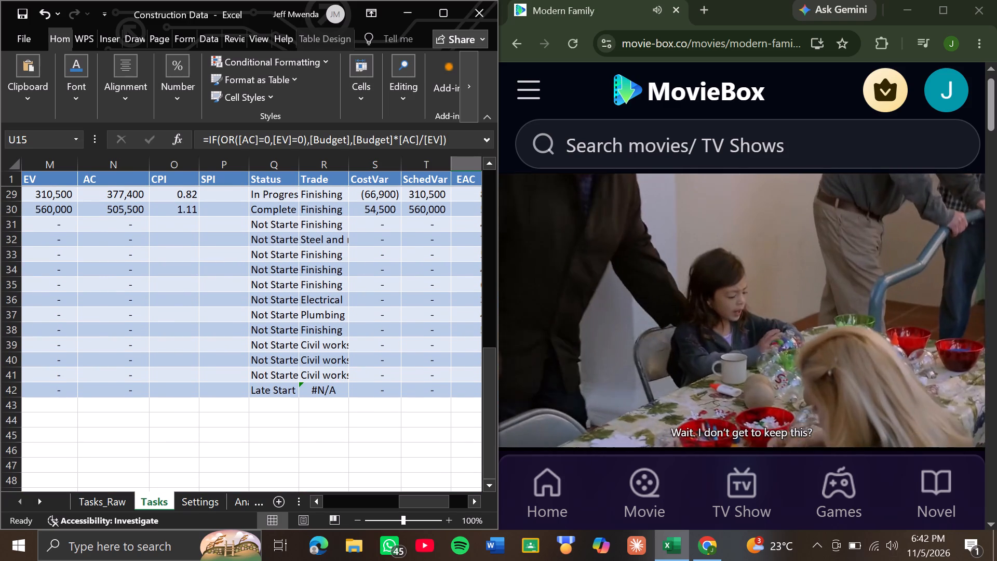
scroll(317, 395, "up", 4)
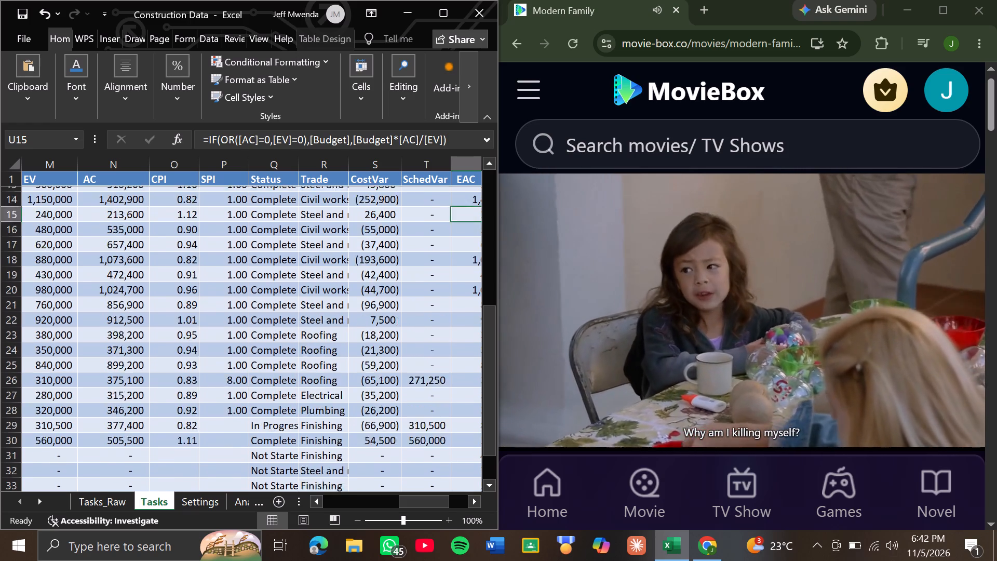
scroll(317, 395, "up", 1)
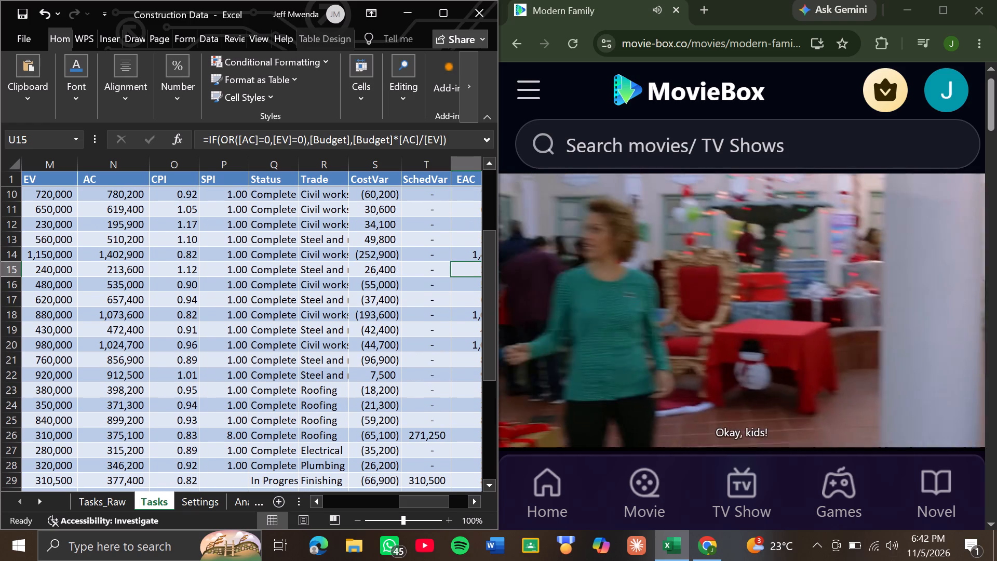
scroll(359, 244, "up", 8)
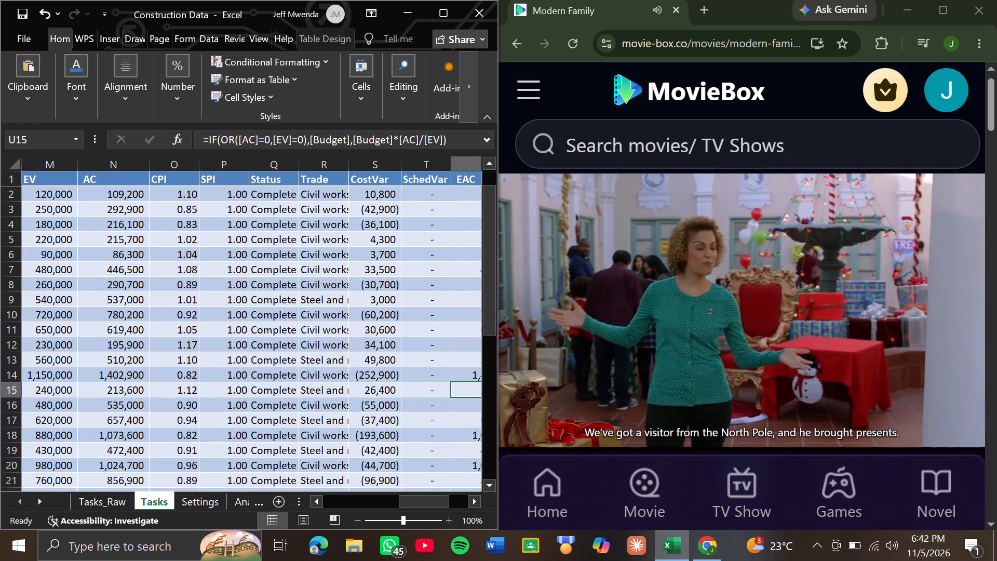
left_click(273, 185)
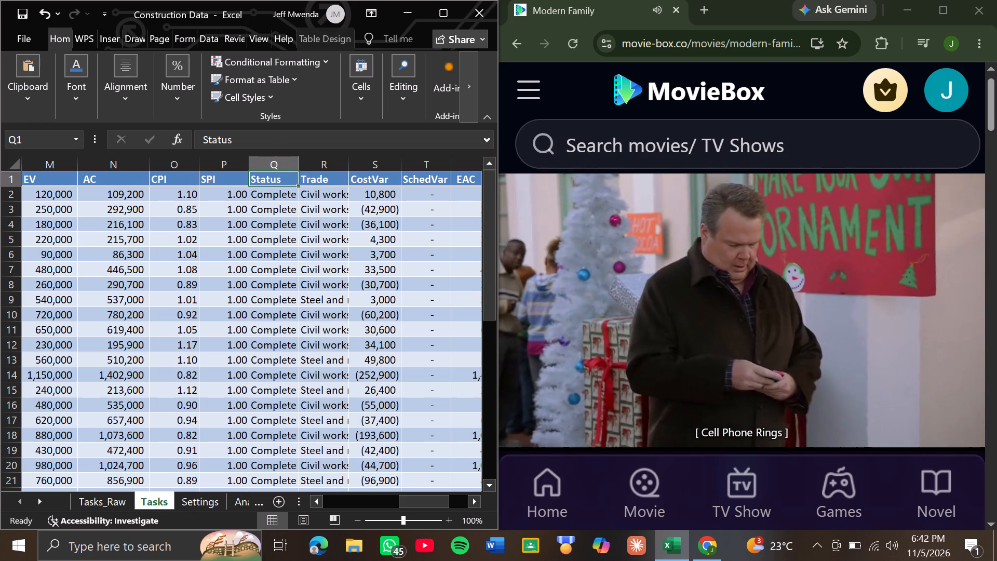
left_click(292, 223)
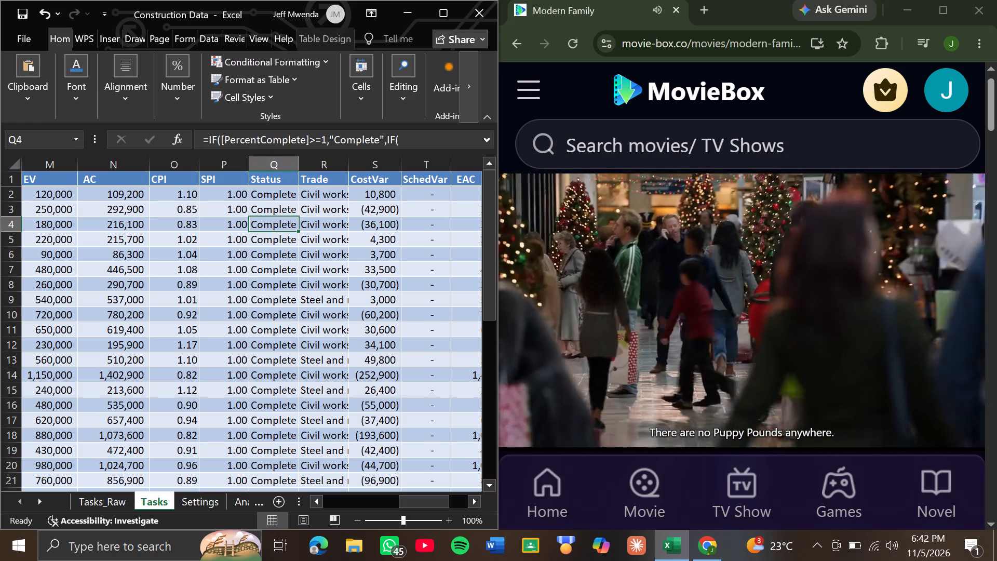
scroll(389, 142, "left", 2)
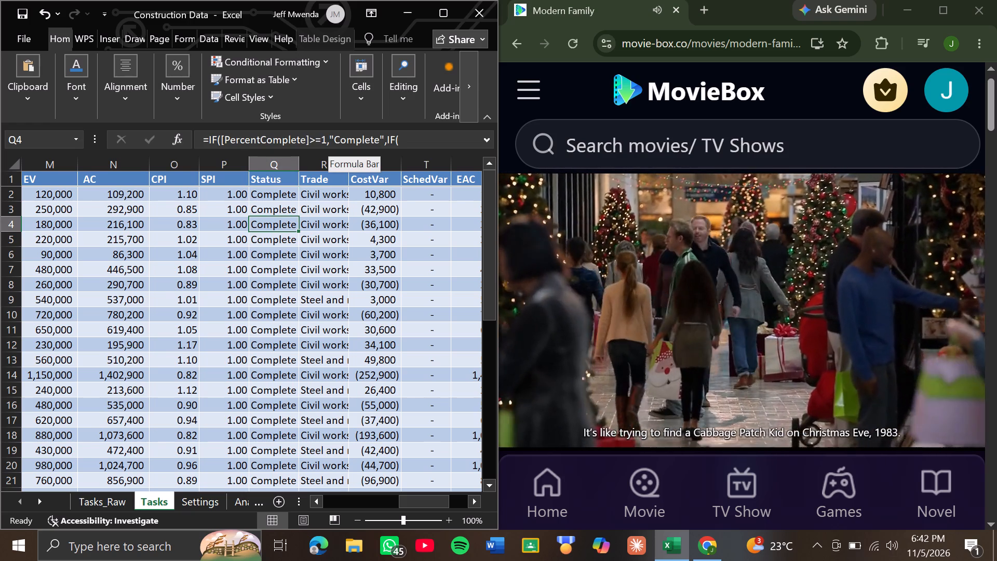
scroll(389, 142, "right", 2)
left_click(419, 138)
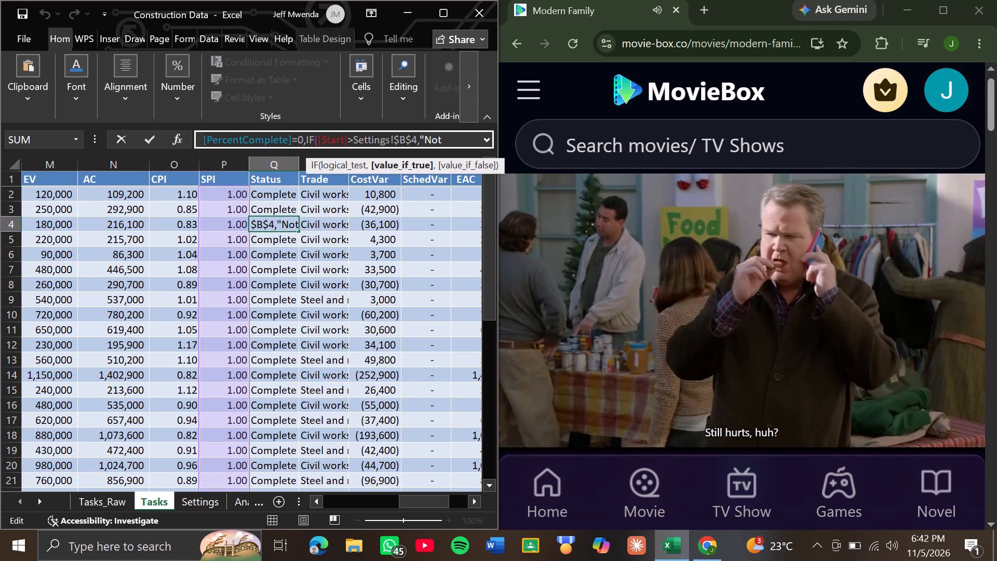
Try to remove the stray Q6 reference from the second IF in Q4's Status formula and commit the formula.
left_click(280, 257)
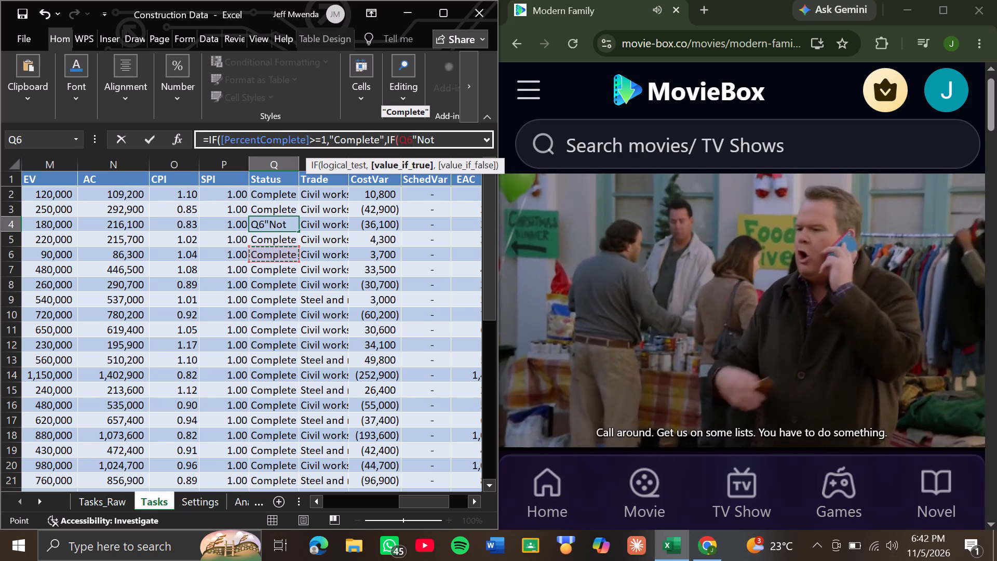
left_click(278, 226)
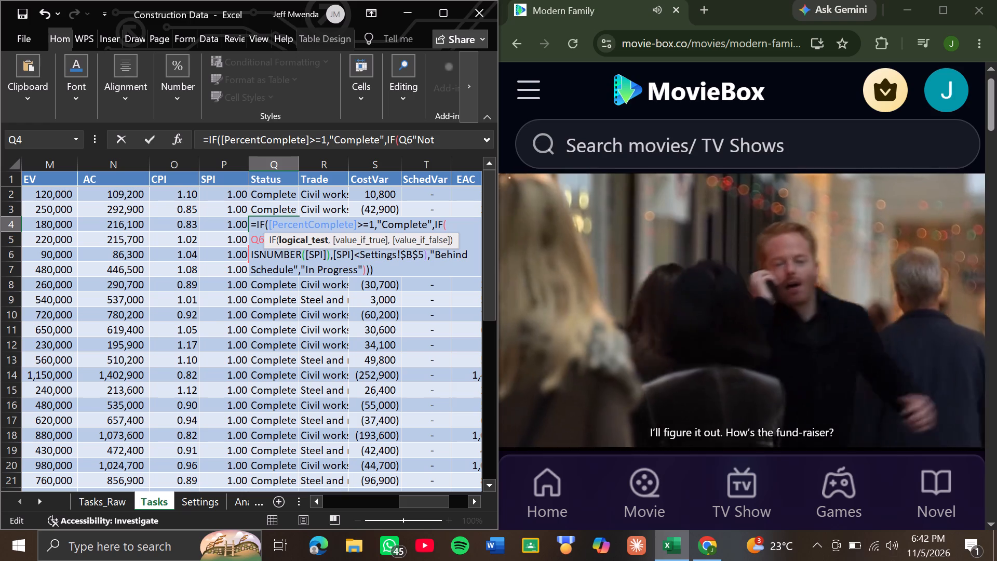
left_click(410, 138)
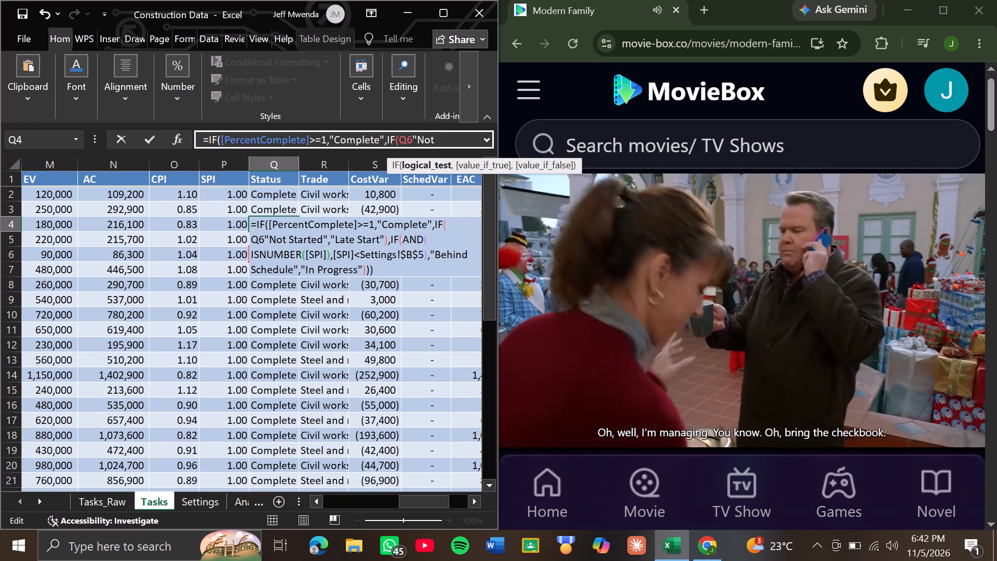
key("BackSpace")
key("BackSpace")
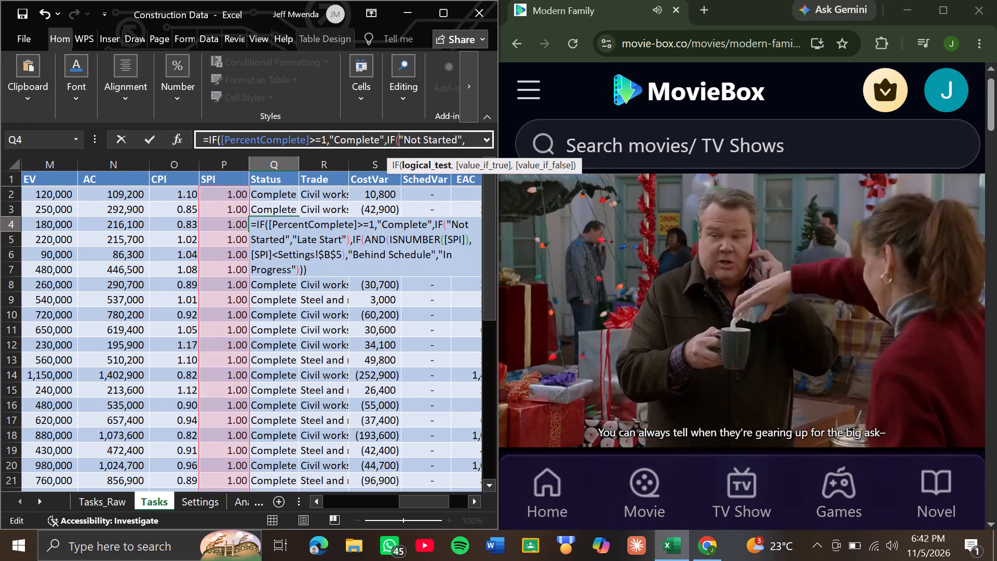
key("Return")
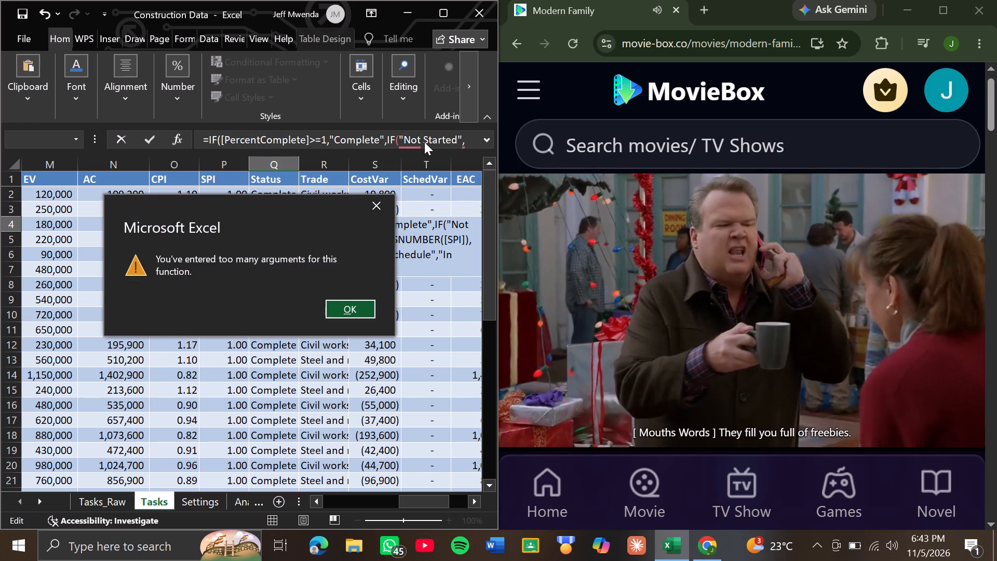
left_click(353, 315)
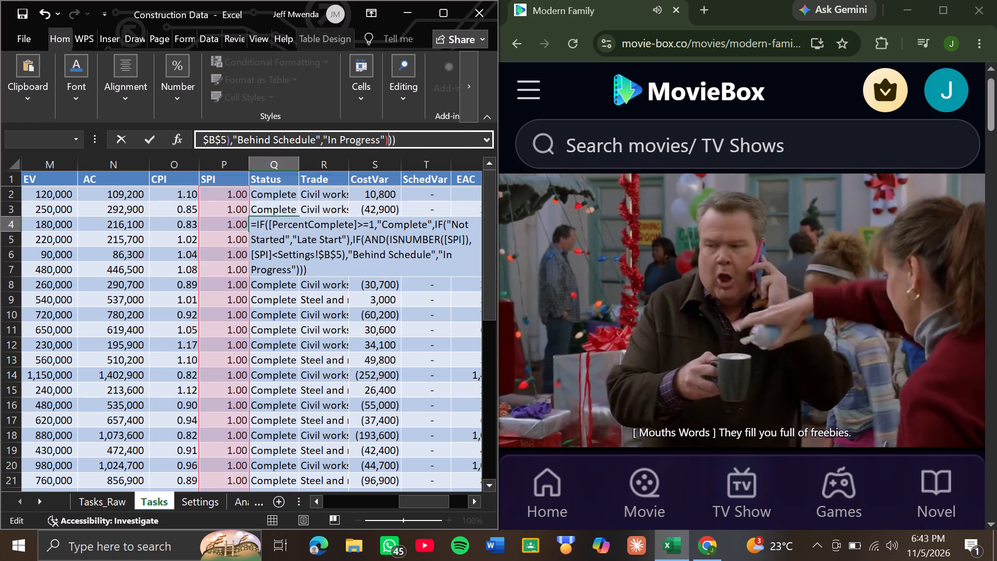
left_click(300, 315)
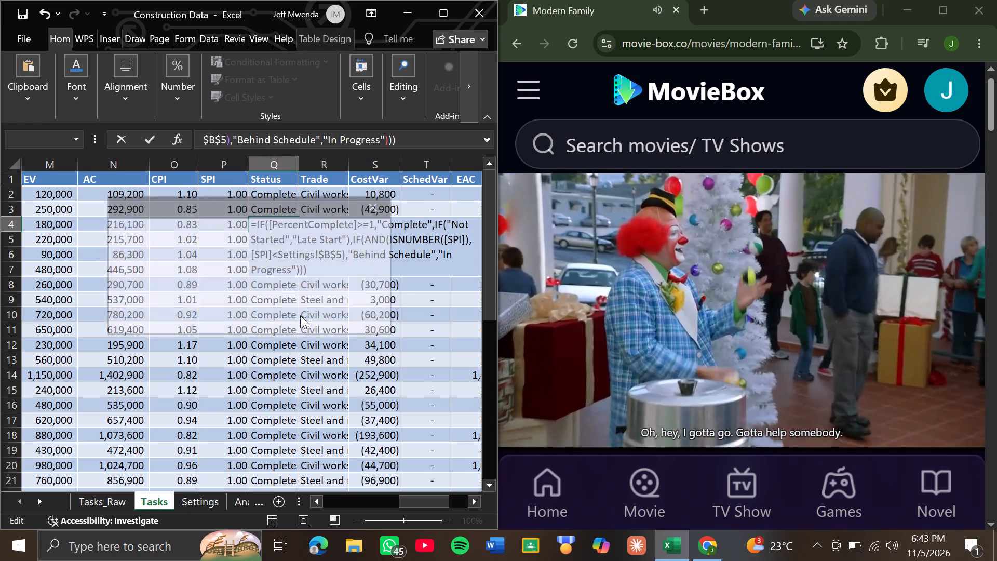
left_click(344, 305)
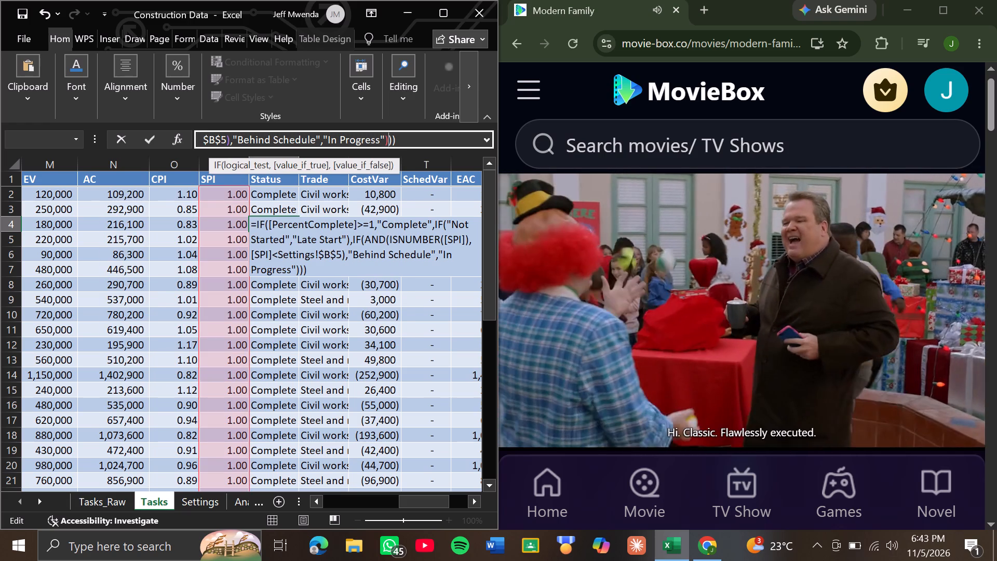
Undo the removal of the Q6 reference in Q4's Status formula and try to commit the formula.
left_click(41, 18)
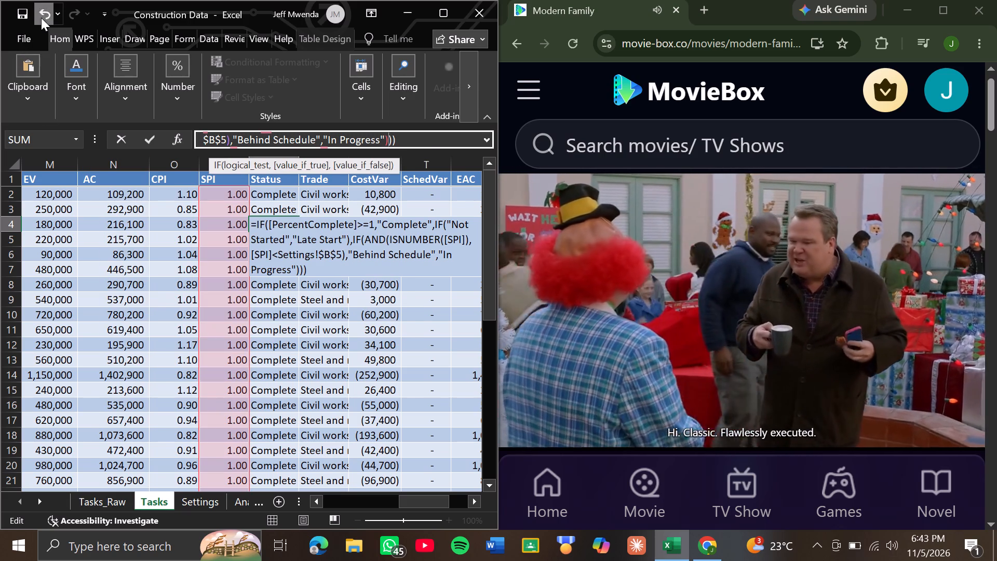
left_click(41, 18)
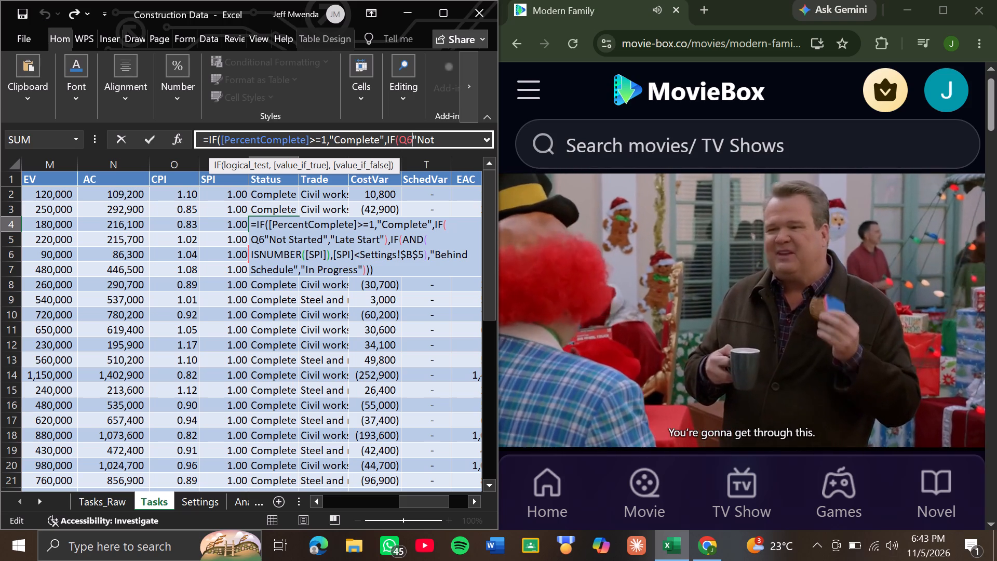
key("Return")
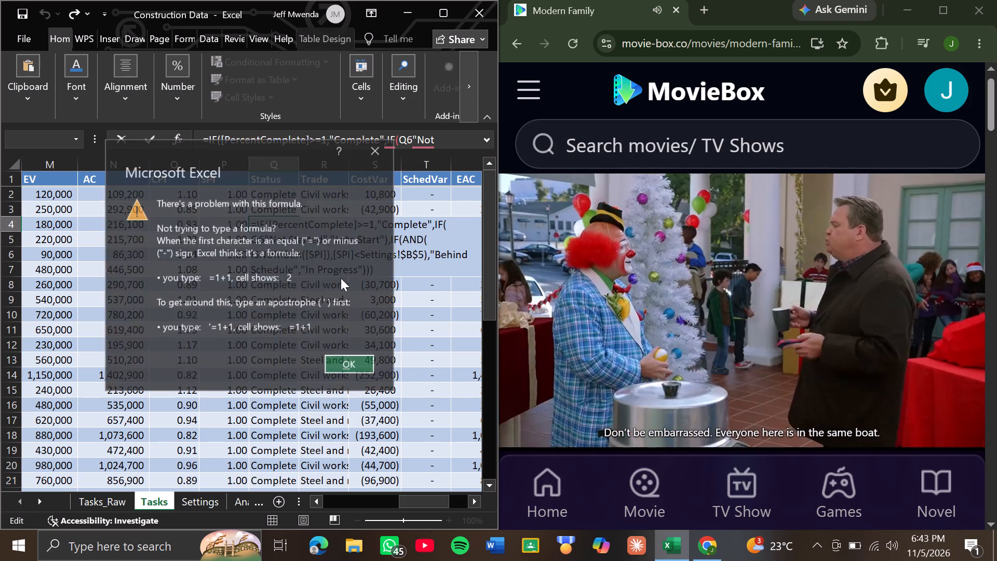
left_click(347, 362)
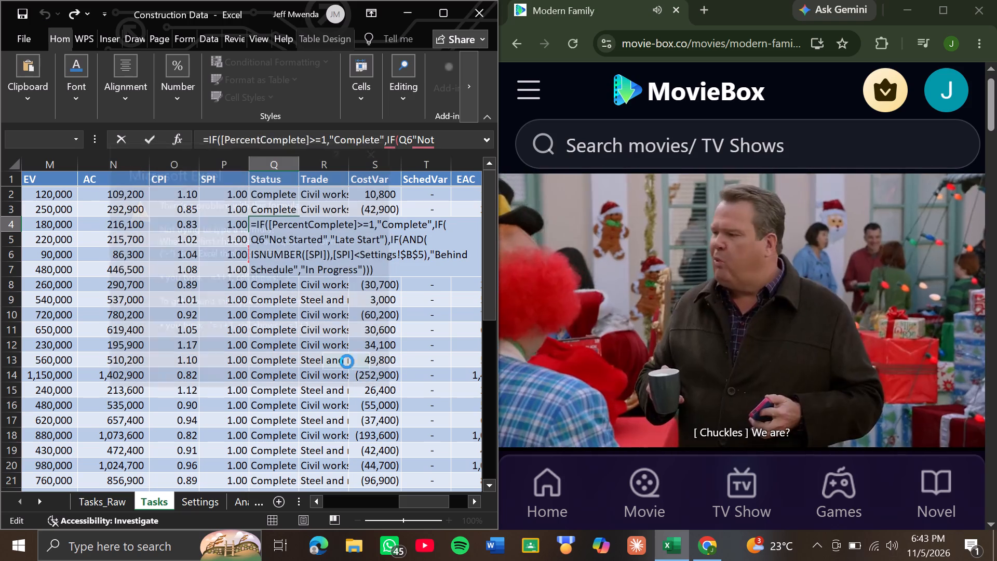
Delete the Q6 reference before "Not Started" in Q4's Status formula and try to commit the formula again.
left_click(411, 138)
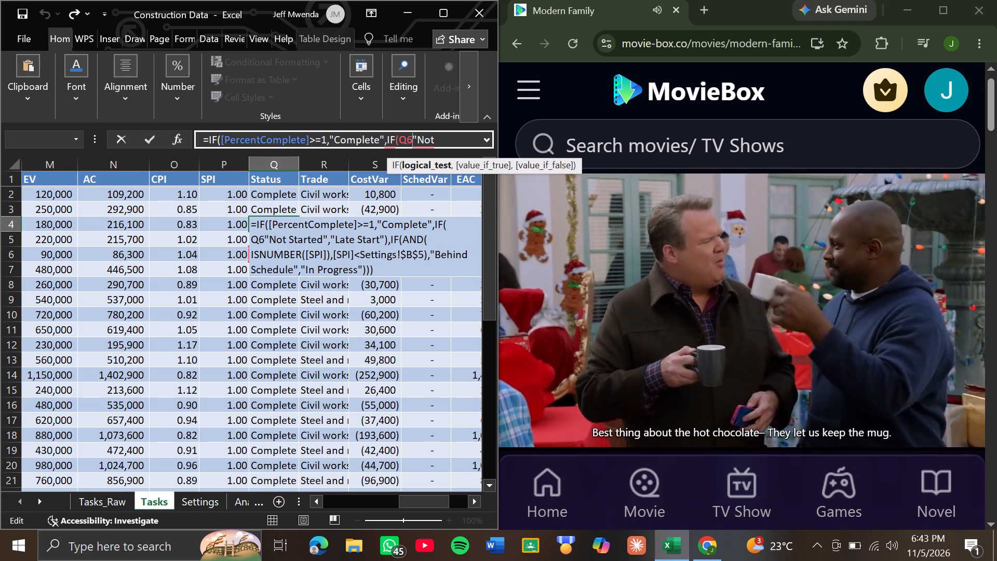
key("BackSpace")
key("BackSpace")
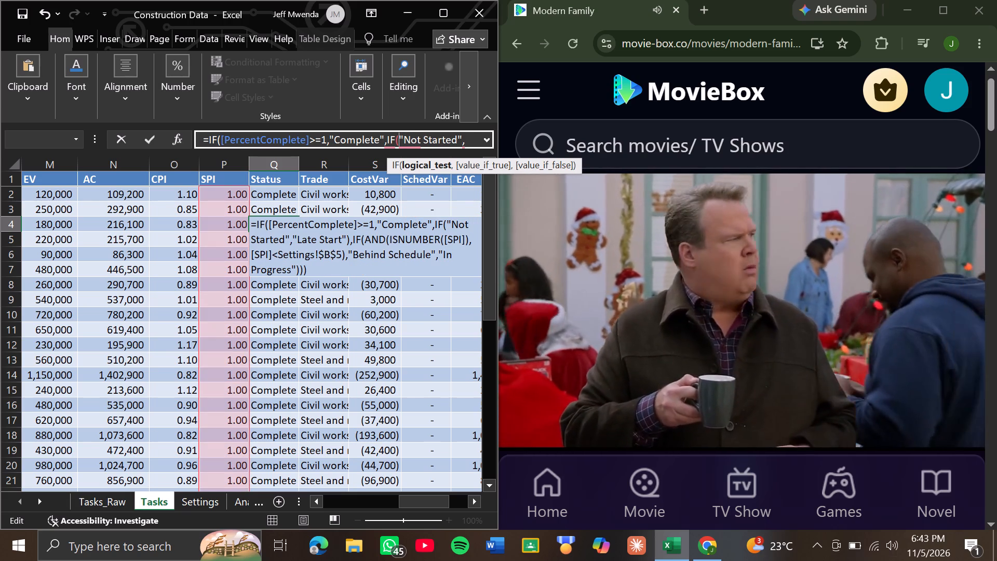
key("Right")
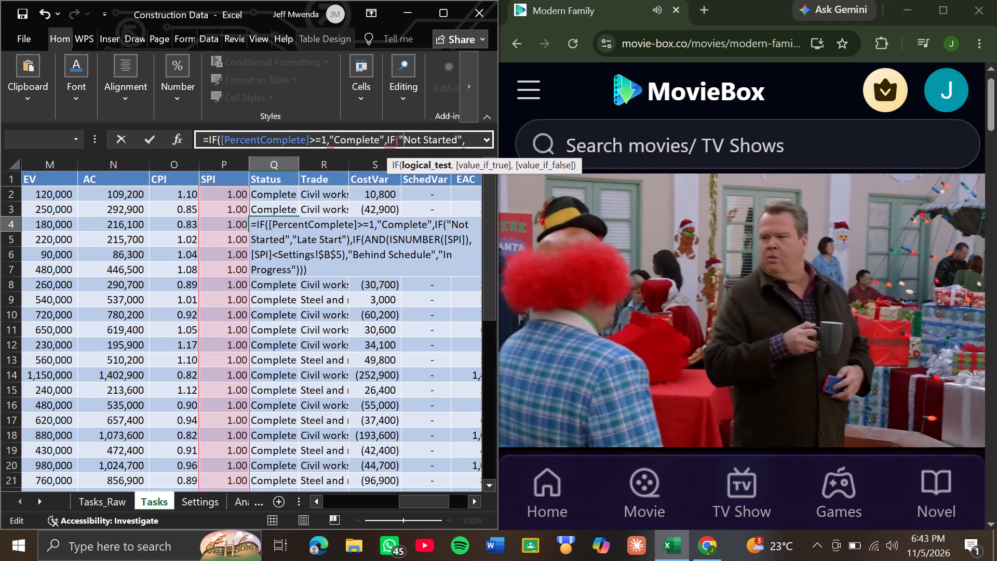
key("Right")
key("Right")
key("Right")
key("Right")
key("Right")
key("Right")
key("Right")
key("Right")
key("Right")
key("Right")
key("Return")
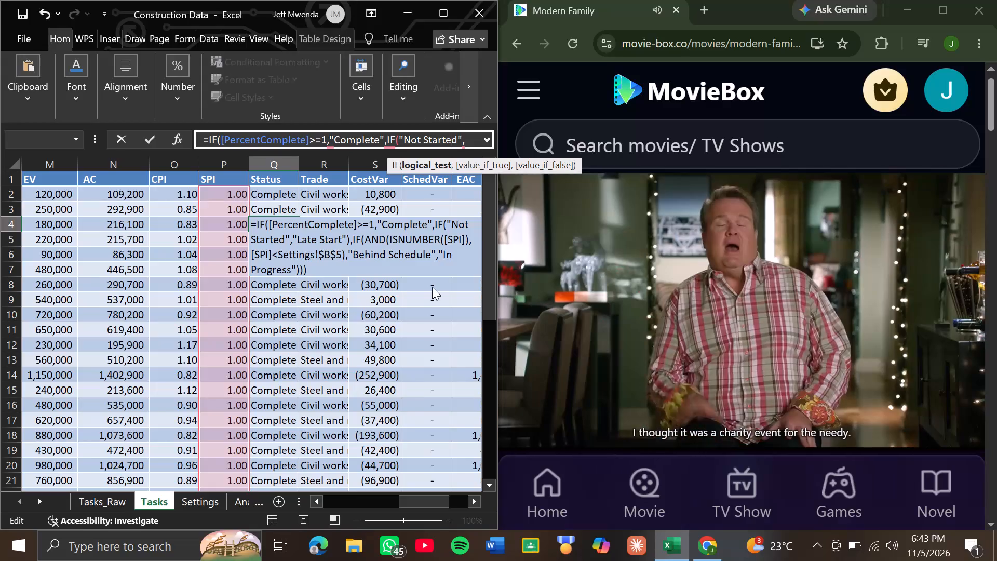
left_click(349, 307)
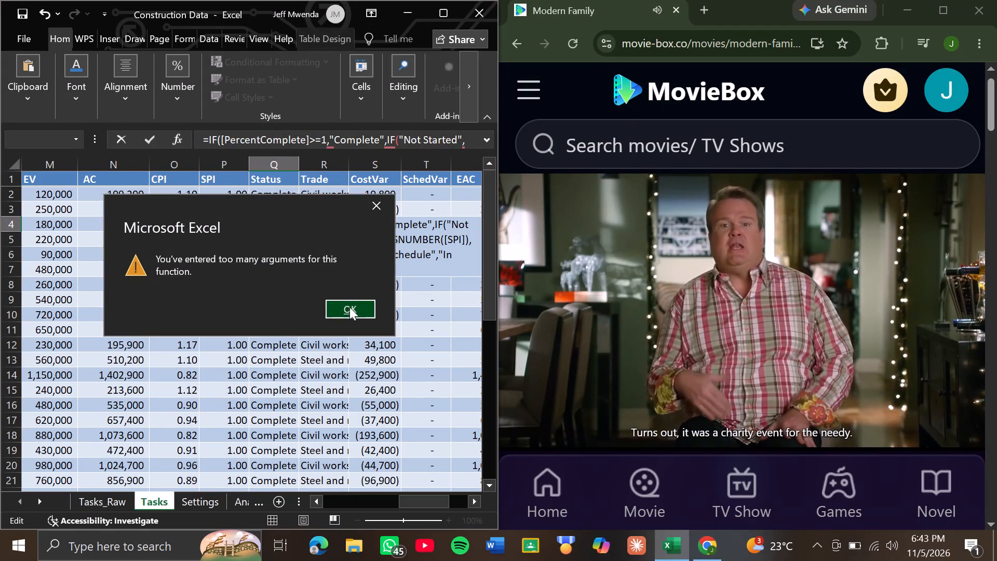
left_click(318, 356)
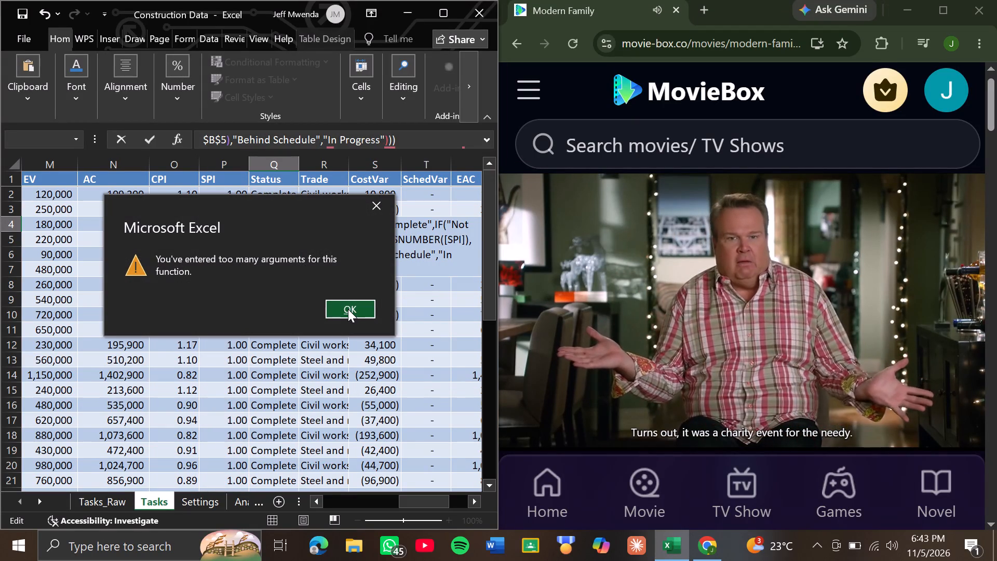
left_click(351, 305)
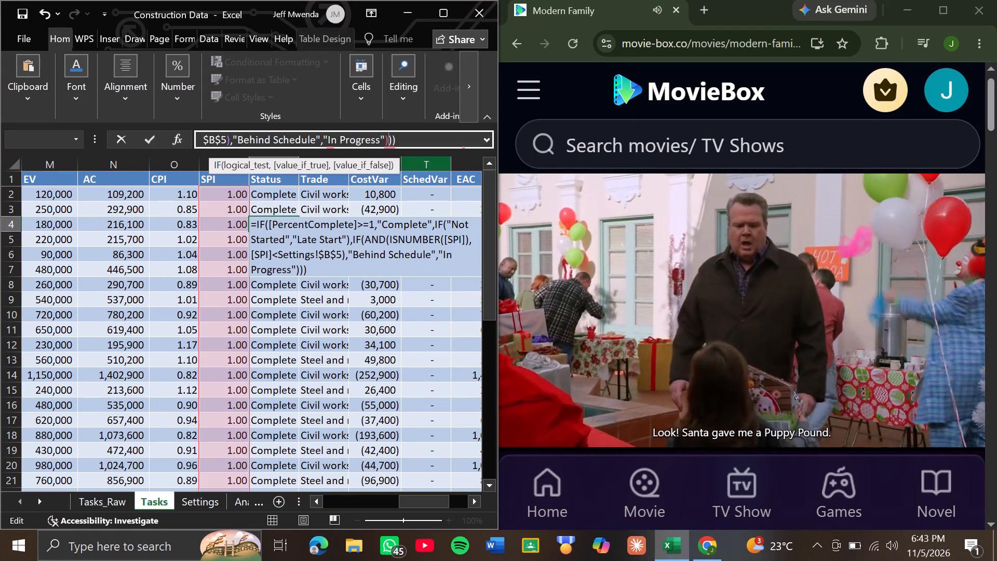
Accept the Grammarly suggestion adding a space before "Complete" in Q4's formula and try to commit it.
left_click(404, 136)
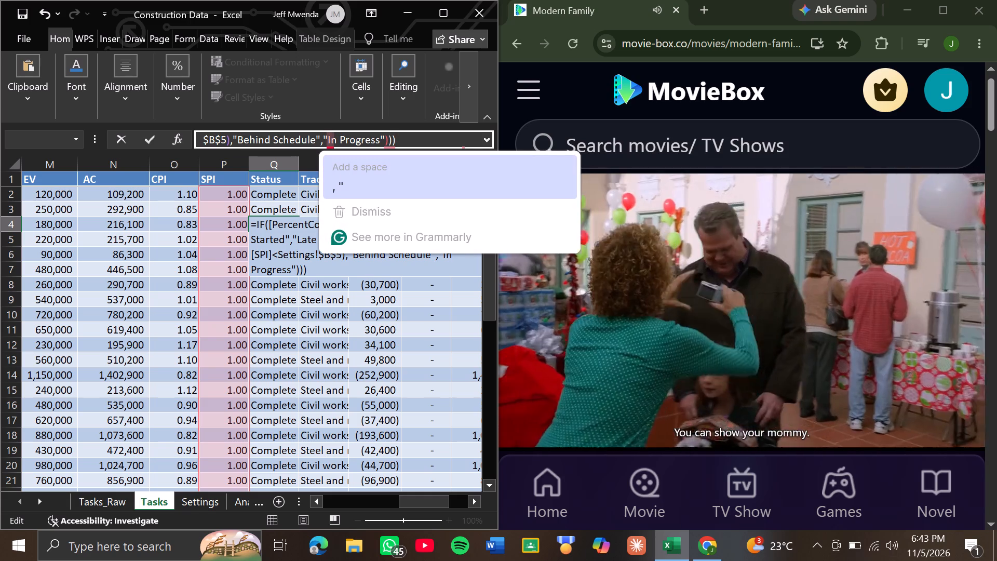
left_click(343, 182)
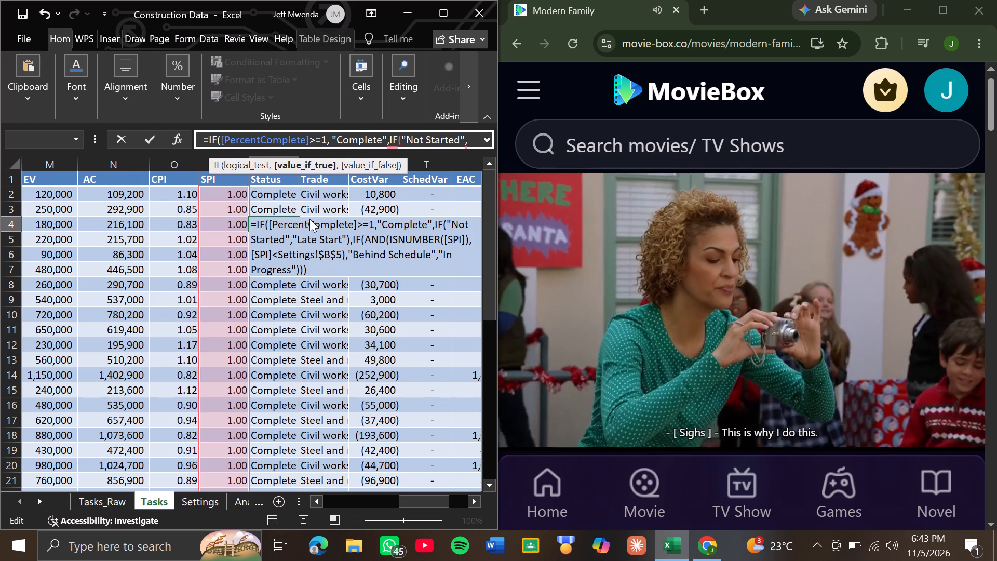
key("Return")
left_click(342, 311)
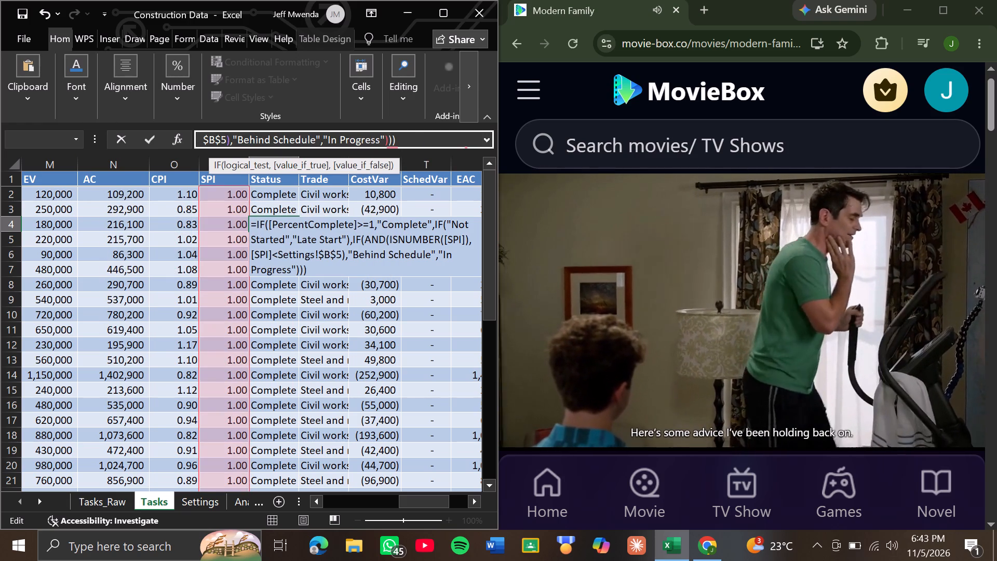
Clear the broken formula from Q4 and restore it by filling the Status formula down from Q3.
left_click_drag(419, 139, 238, 145)
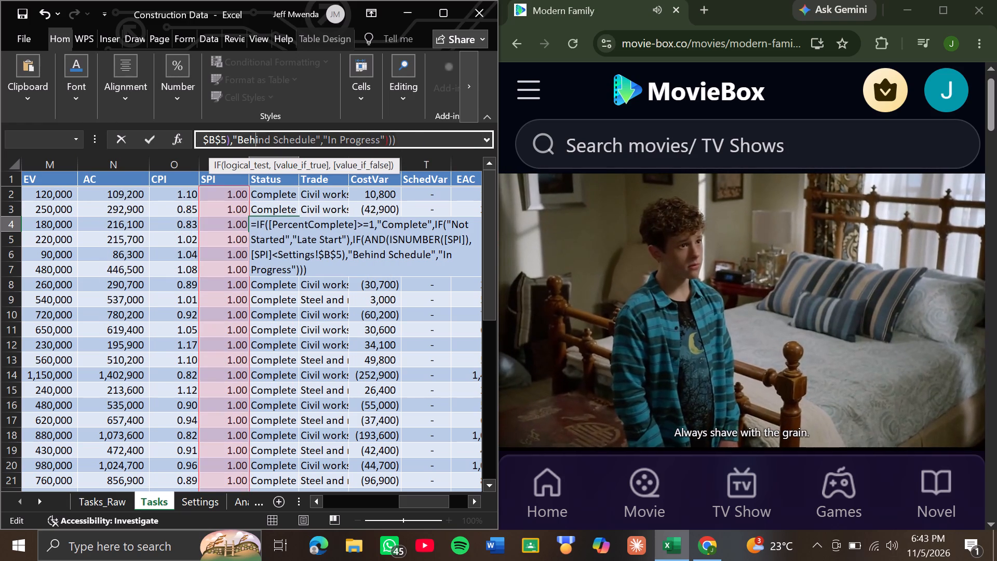
left_click_drag(238, 145, 187, 138)
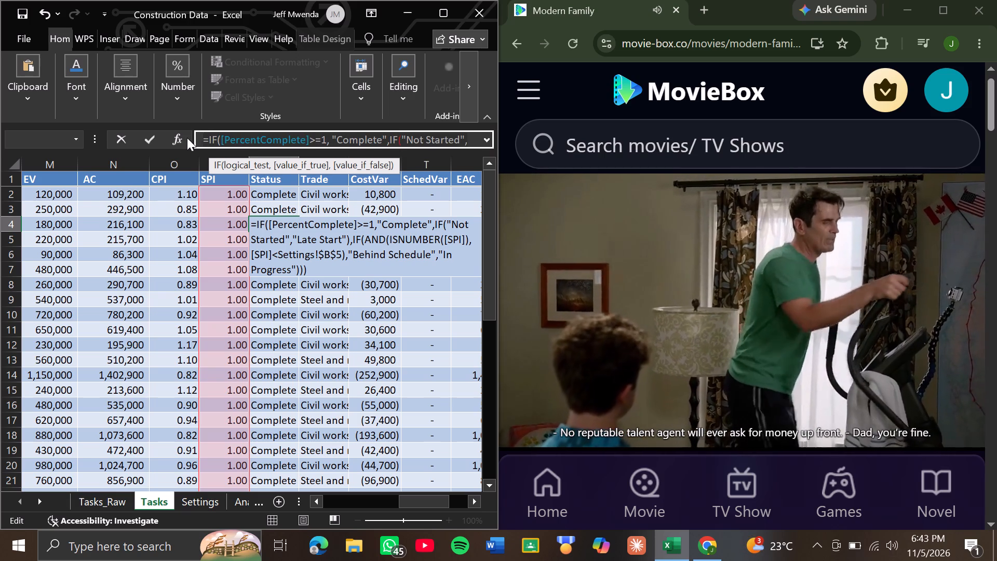
key("BackSpace")
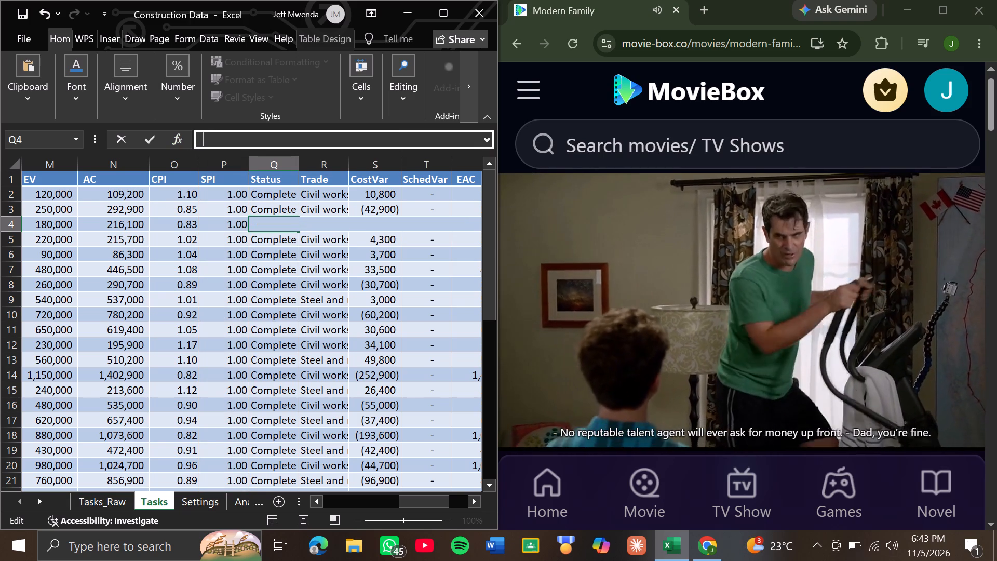
left_click(266, 243)
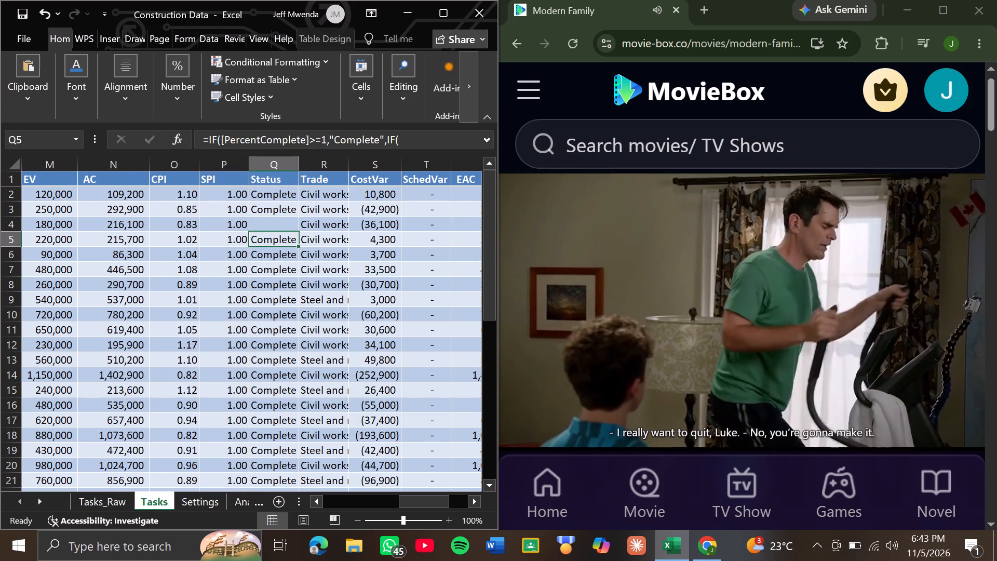
left_click(274, 211)
left_click_drag(299, 216, 299, 235)
left_click(287, 264)
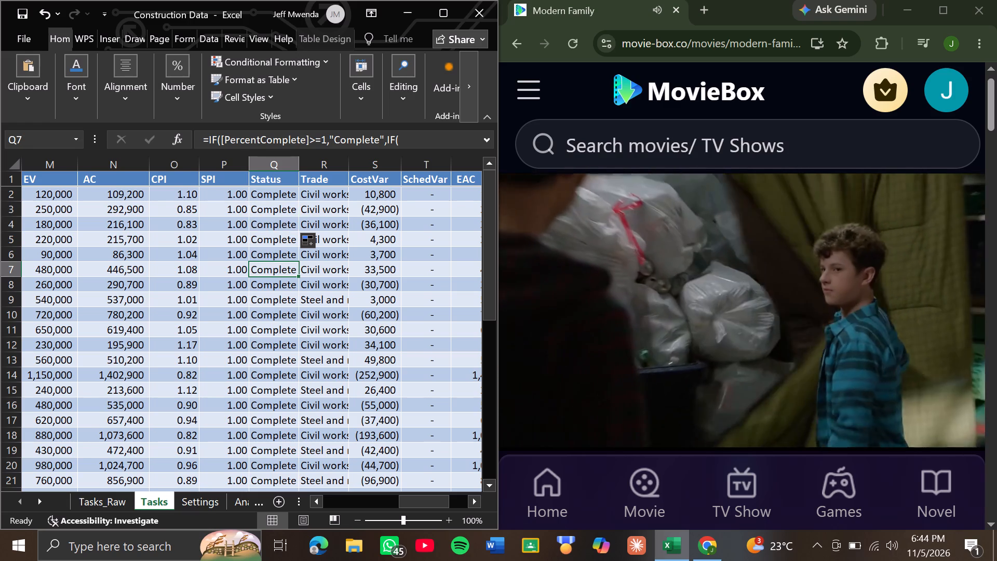
Return to the Analysis sheet and examine the arguments of the COUNTIFS formula in C31, the Complete task count.
scroll(267, 319, "right", 4)
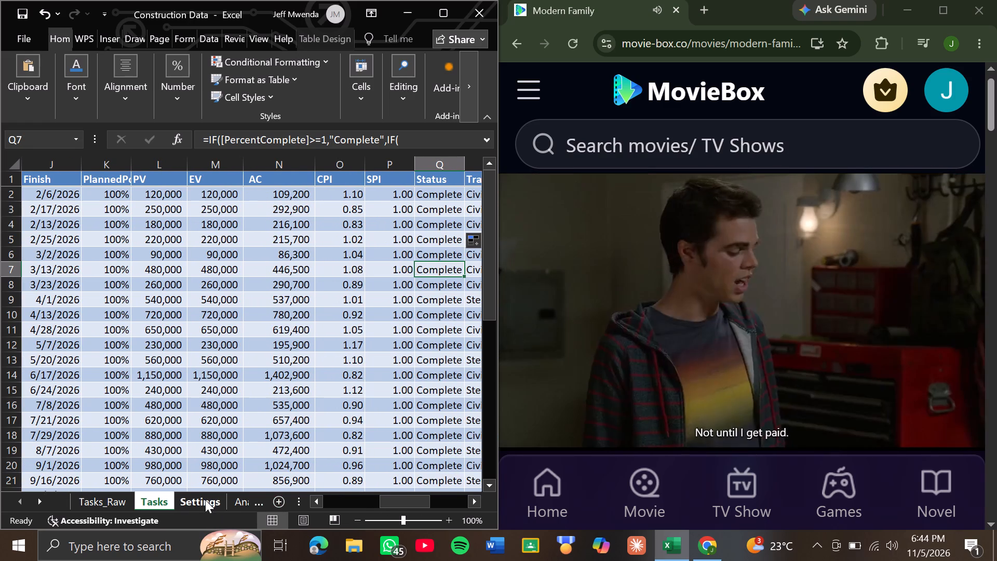
scroll(203, 500, "left", 6)
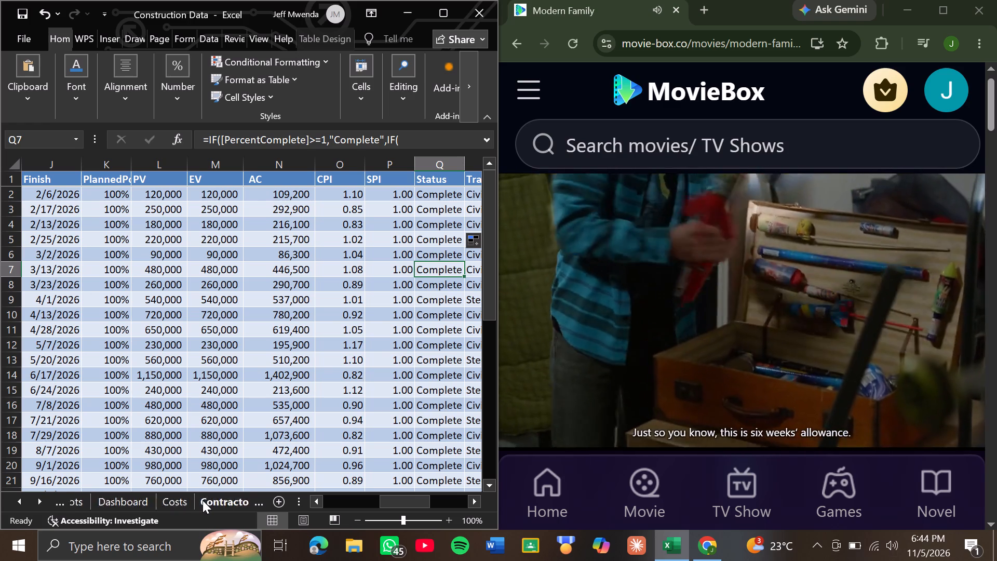
scroll(203, 500, "left", 2)
scroll(203, 500, "right", 3)
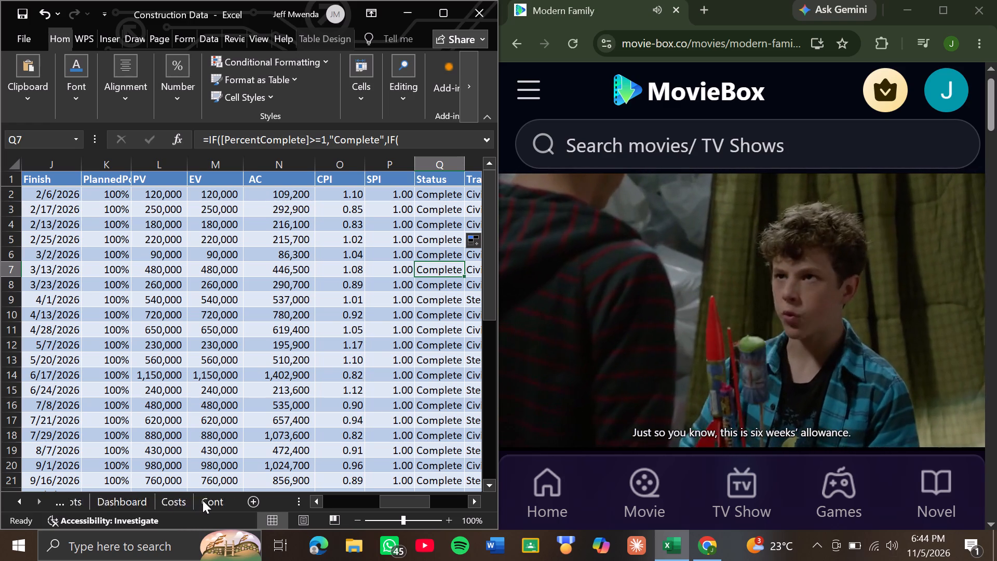
scroll(203, 500, "right", 4)
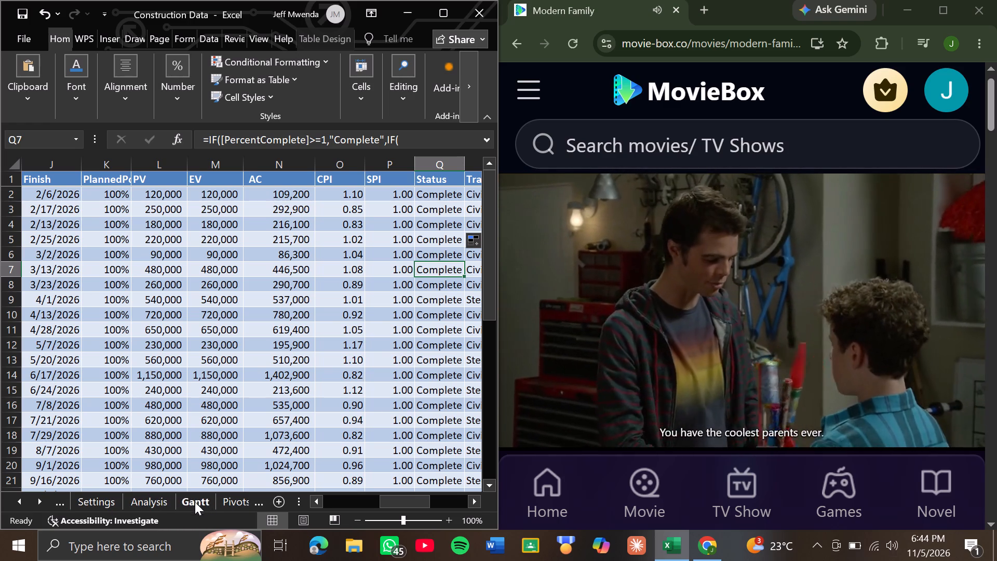
left_click(156, 501)
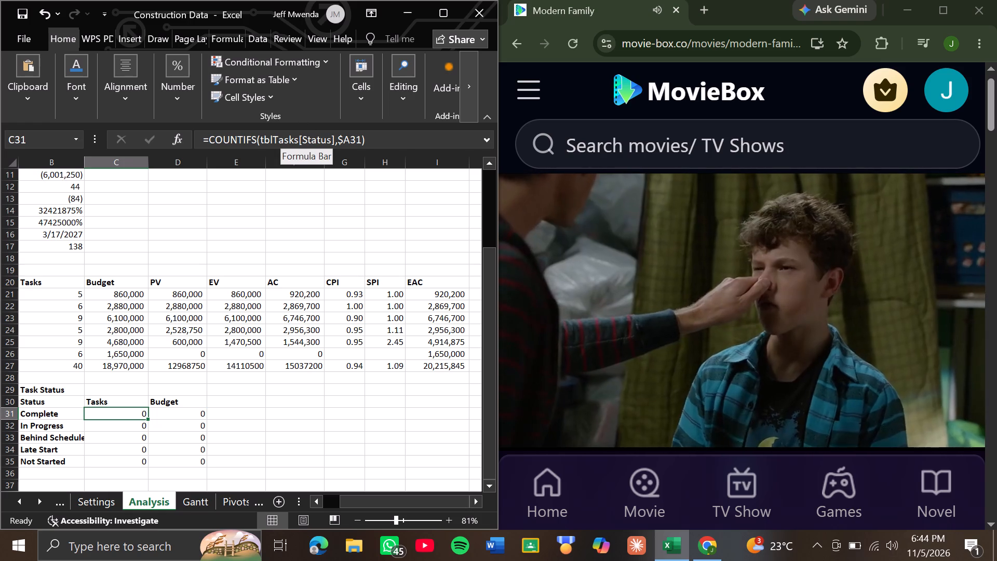
left_click(300, 137)
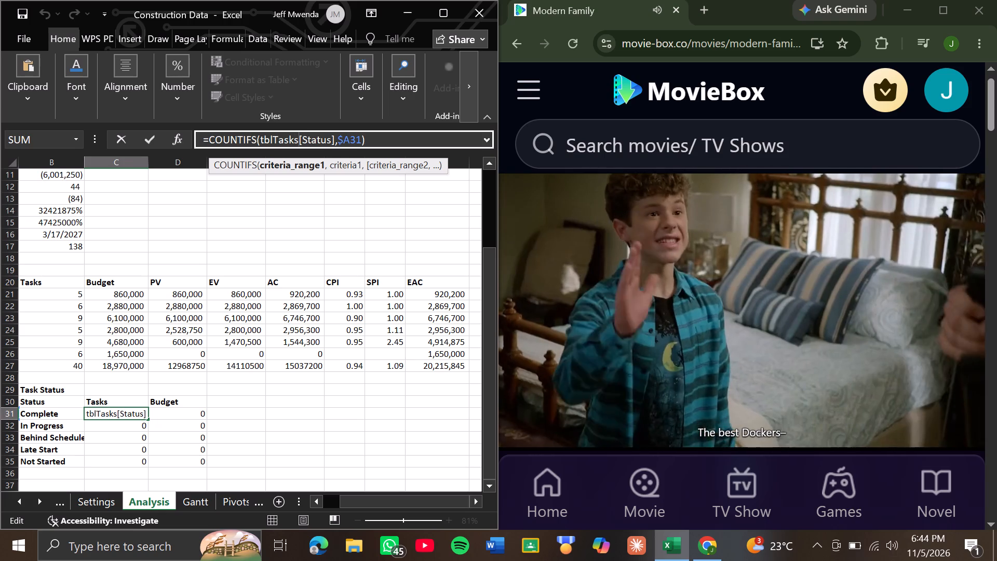
key("Right")
key("Right")
key("Right")
key("Right")
key("Right")
key("Right")
key("Right")
key("Right")
key("Right")
key("Right")
key("Right")
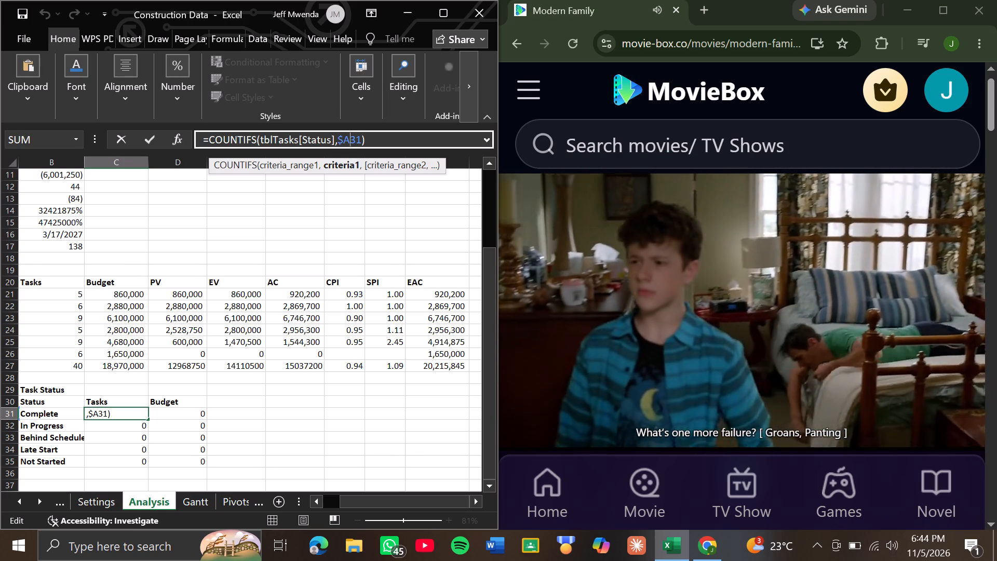
key("Return")
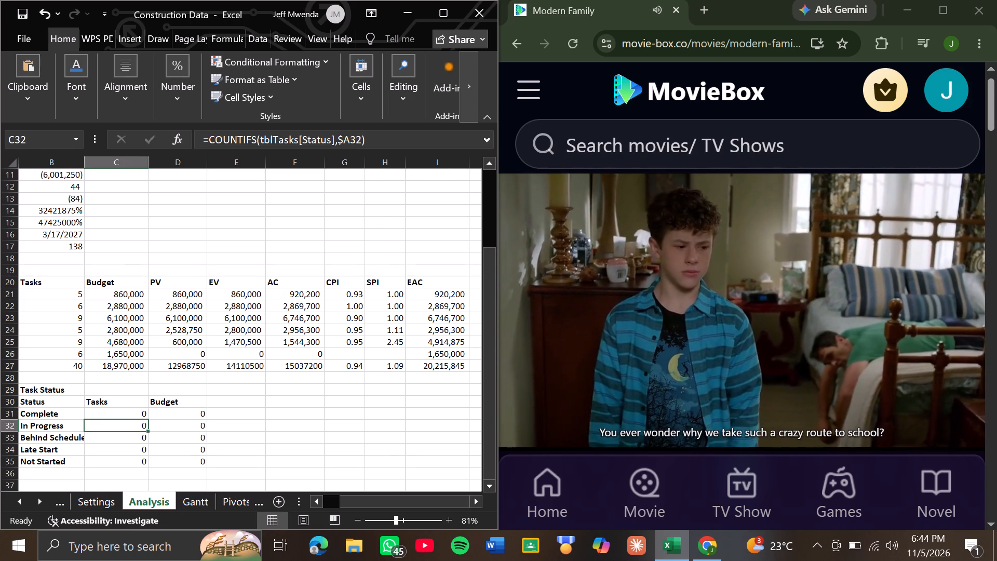
Examine the sum range, criteria range and criterion of the SUMIFS formula in D31, the Complete budget.
left_click(194, 413)
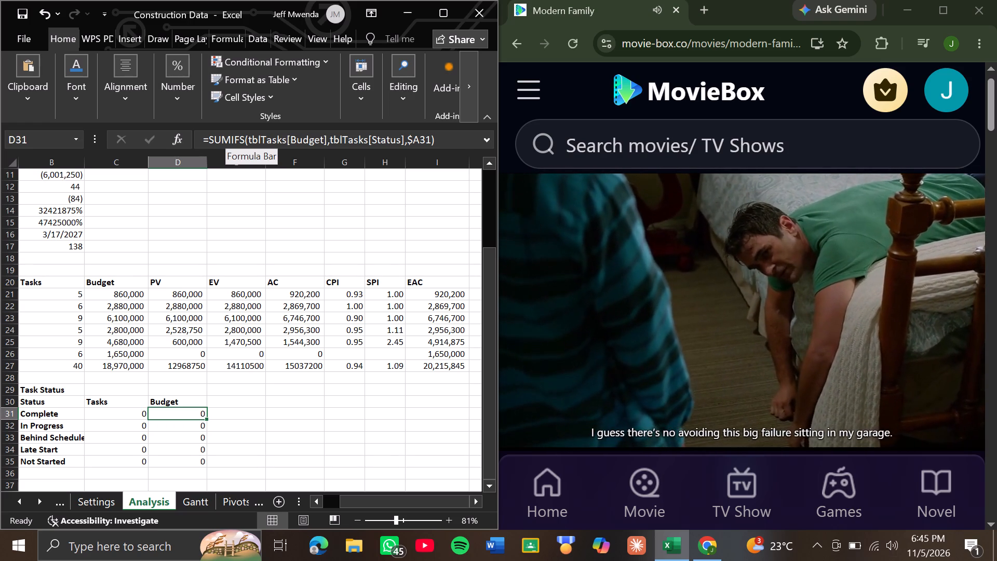
left_click(220, 142)
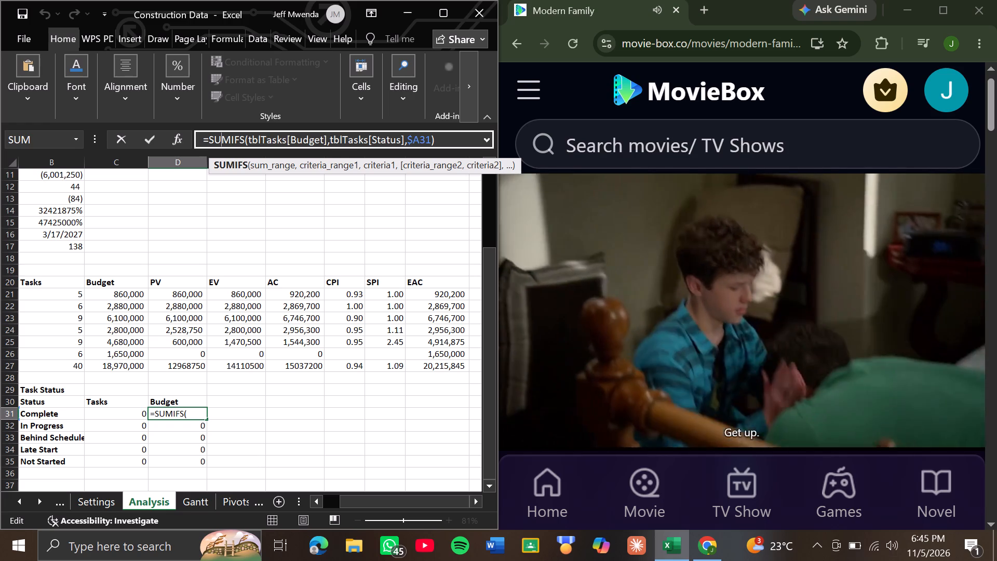
key("Right")
key("Right")
key("Right")
key("Right")
key("Right")
key("Right")
key("Right")
key("Right")
key("Right")
key("Right")
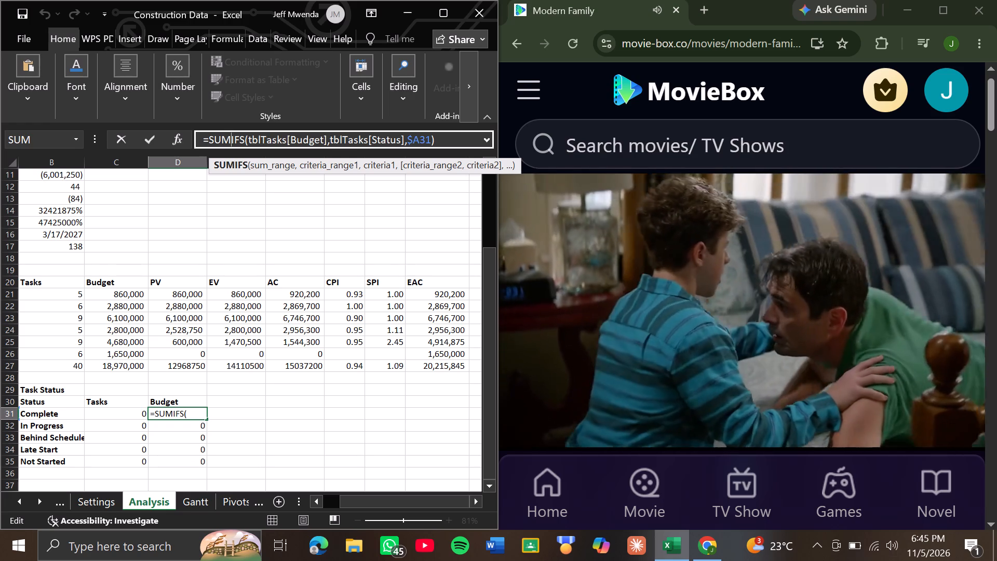
key("Right")
key("Right")
key("Right")
key("Right")
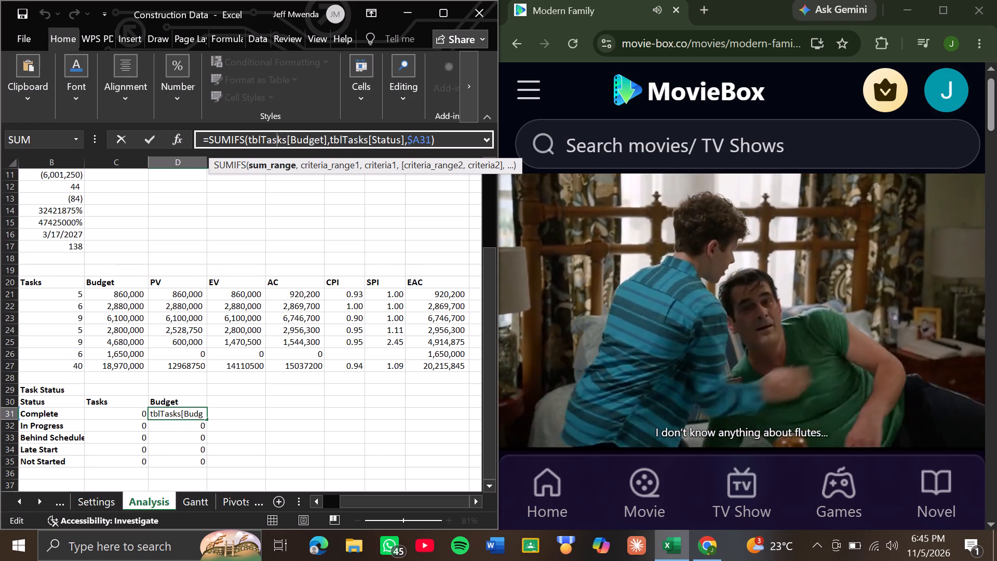
key("Right")
key("Right")
key("Right")
key("Right")
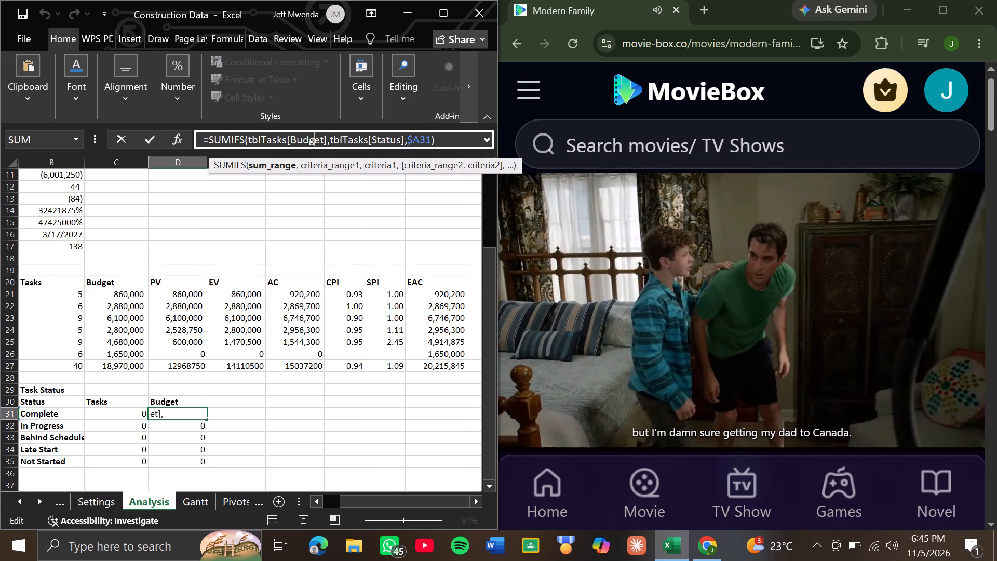
key("Right")
key("Right")
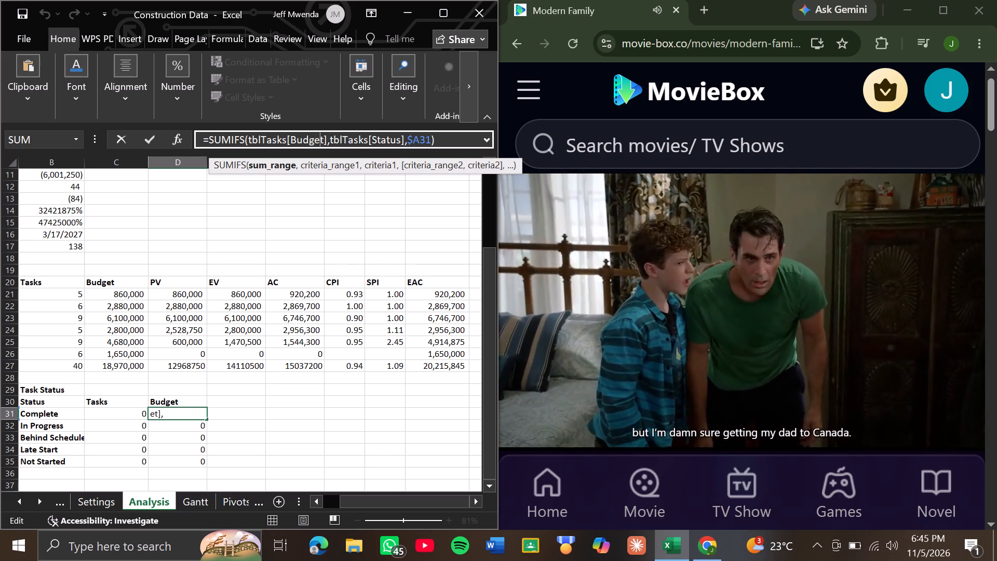
key("Right")
key("Right")
key("Right")
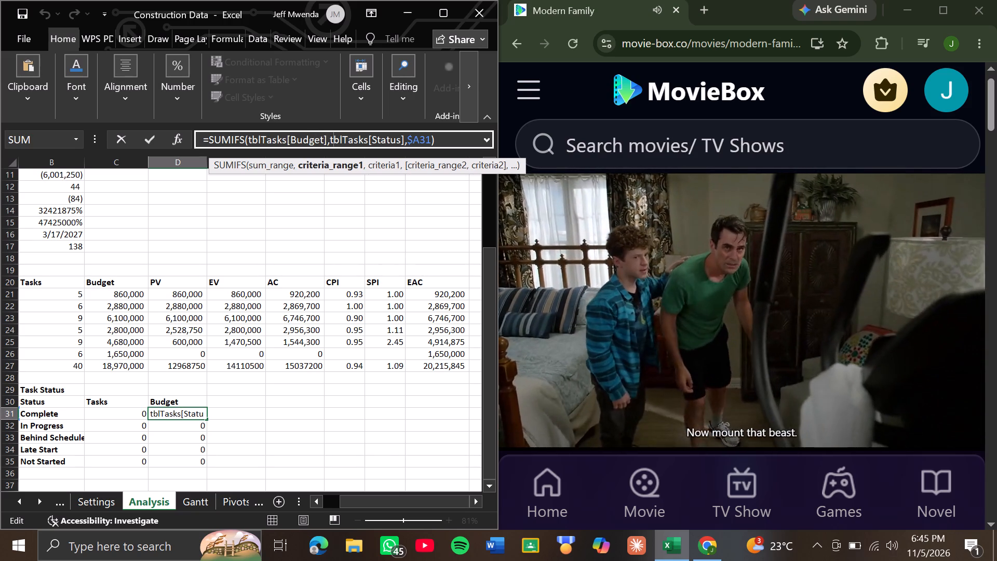
key("Right")
key("Right")
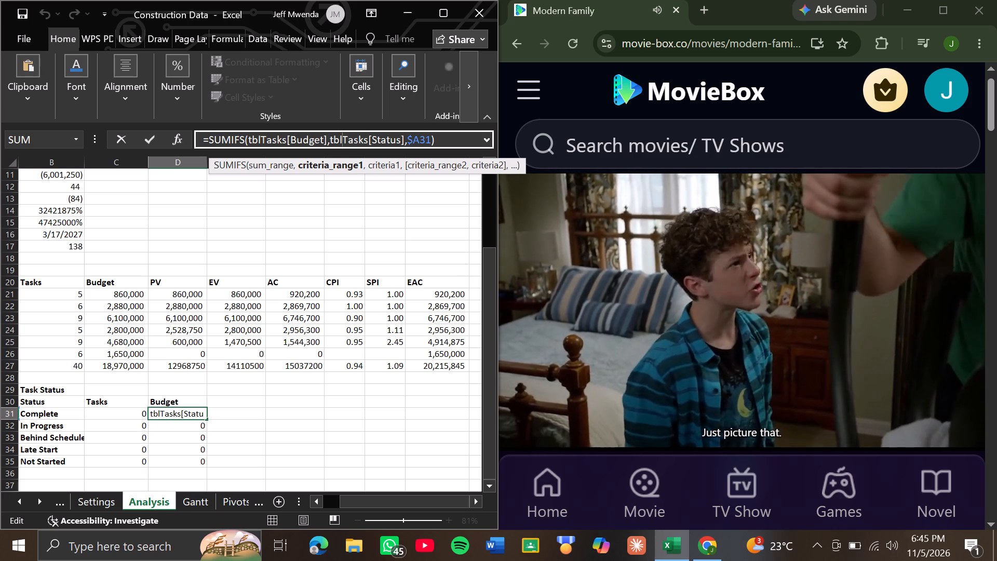
key("Right")
key("Right")
key("Right")
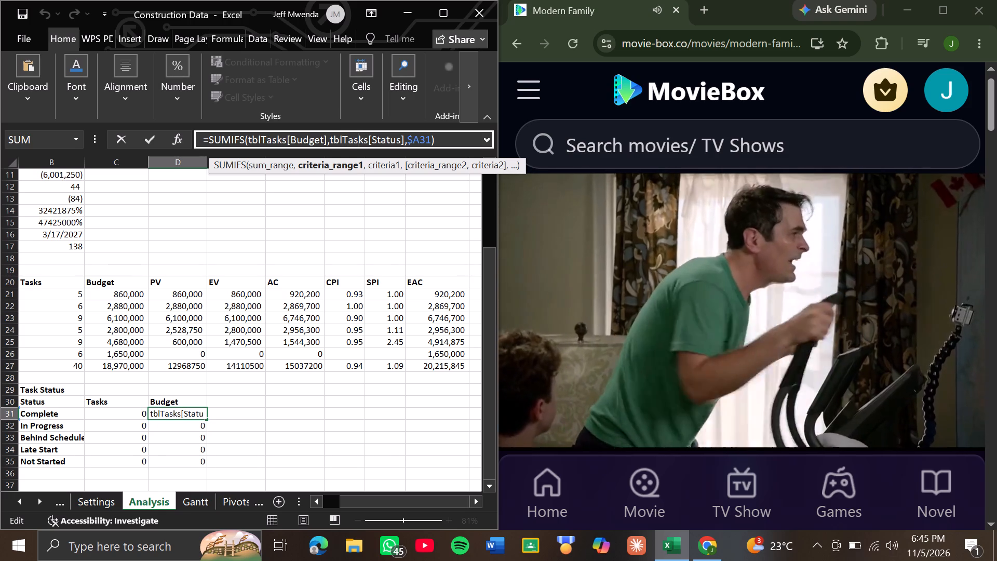
key("Right")
key("Right")
key("Right")
key("Right")
key("Right")
key("Right")
key("Right")
key("Right")
key("Right")
key("Right")
key("Right")
key("Right")
key("Right")
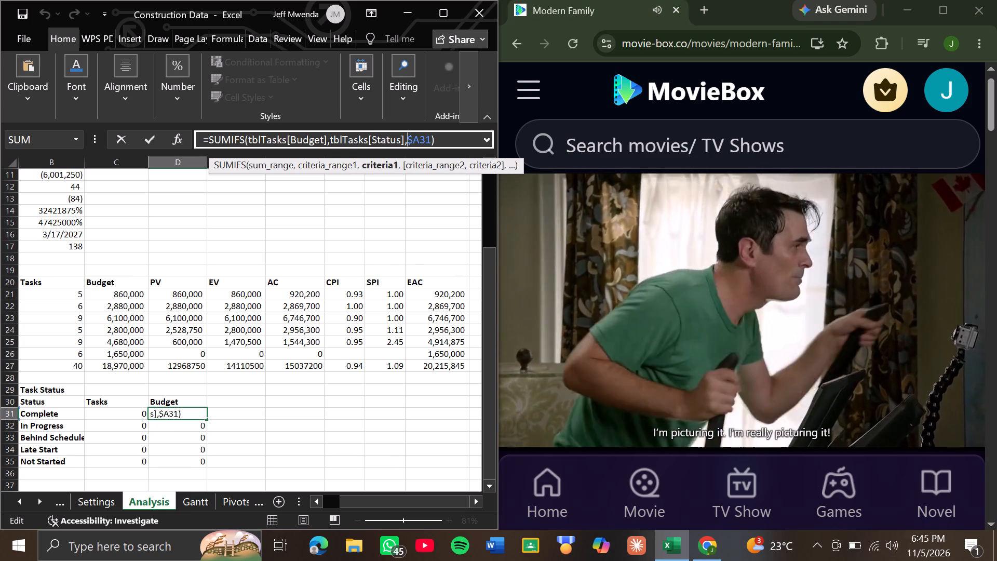
key("Right")
key("Right")
key("Right")
key("Right")
key("Right")
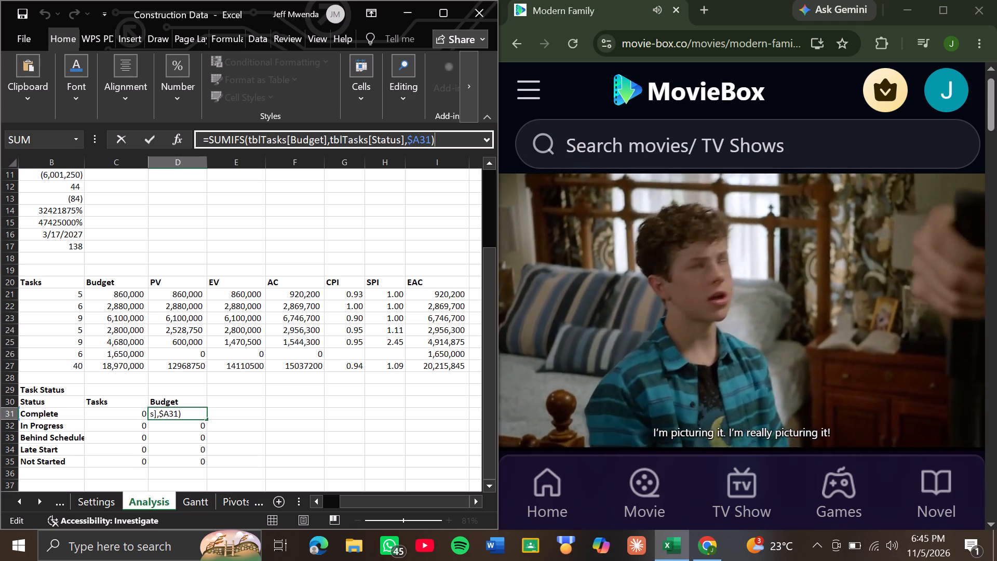
key("Return")
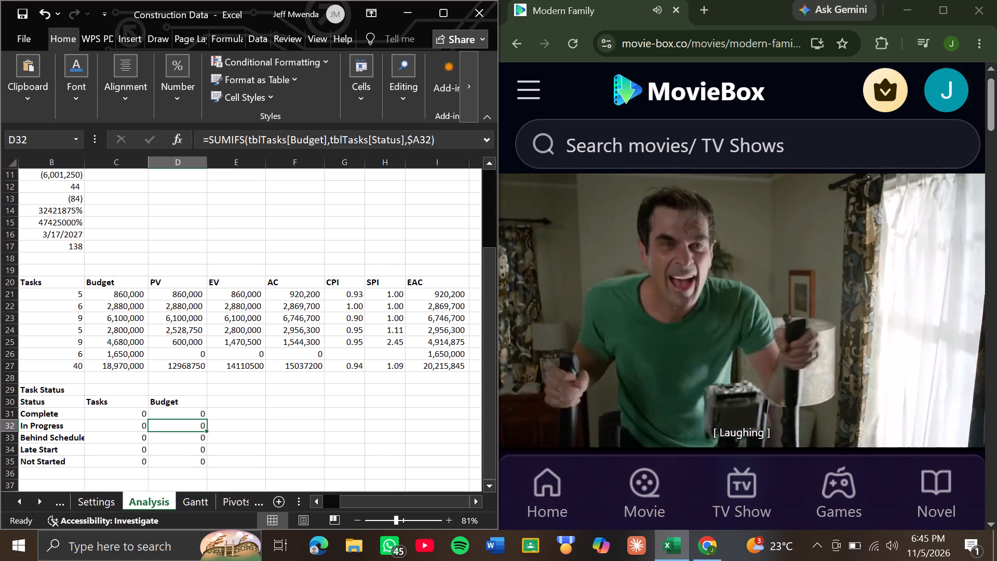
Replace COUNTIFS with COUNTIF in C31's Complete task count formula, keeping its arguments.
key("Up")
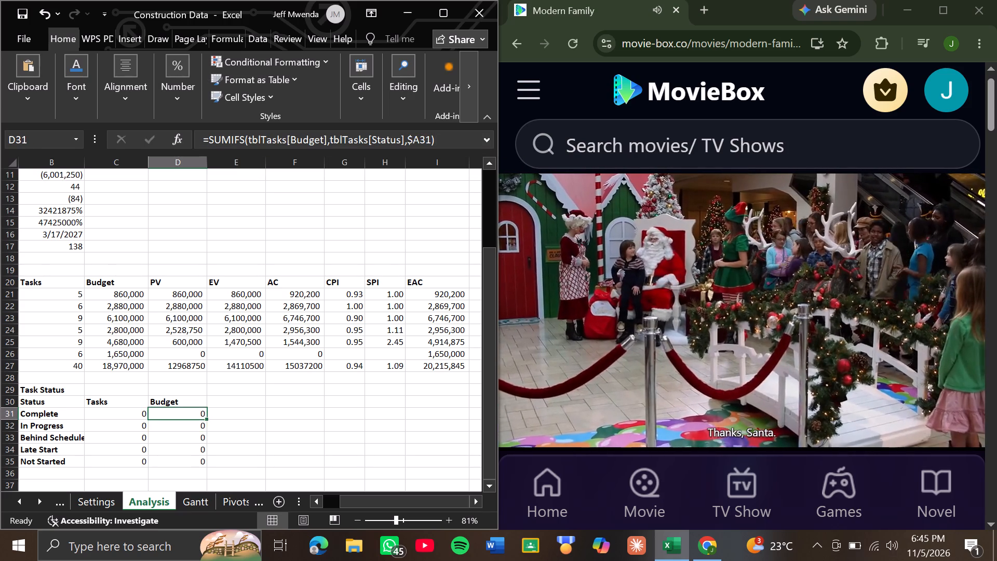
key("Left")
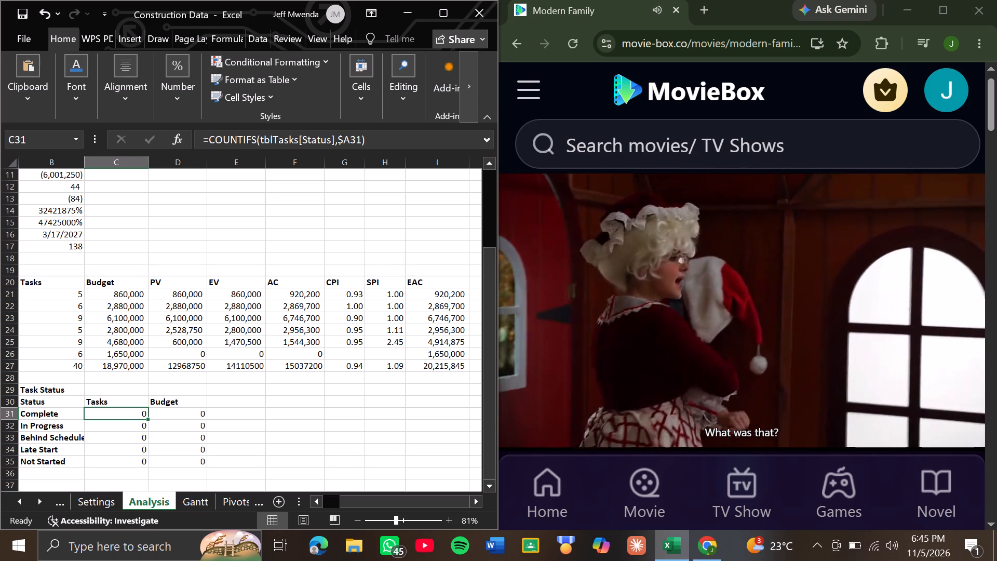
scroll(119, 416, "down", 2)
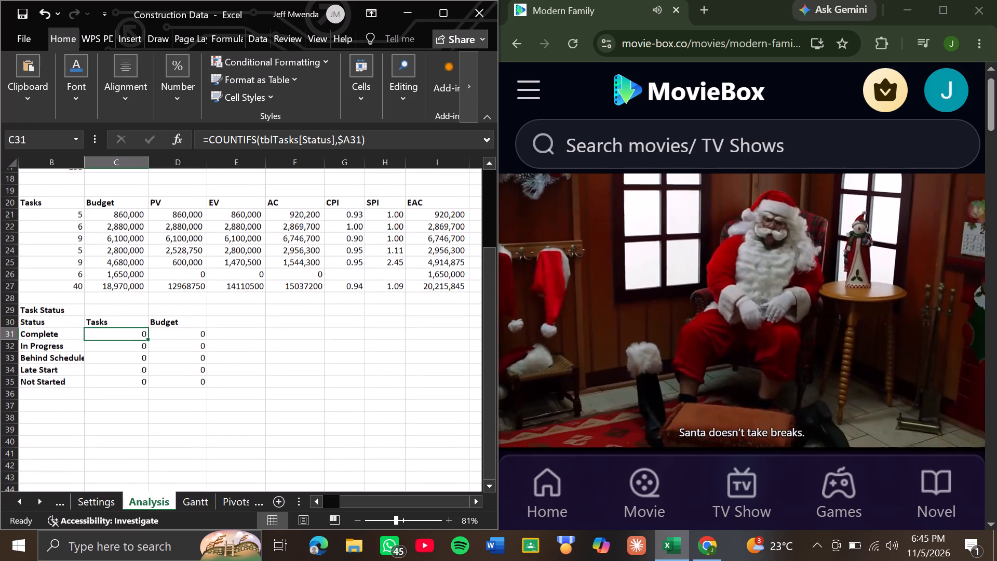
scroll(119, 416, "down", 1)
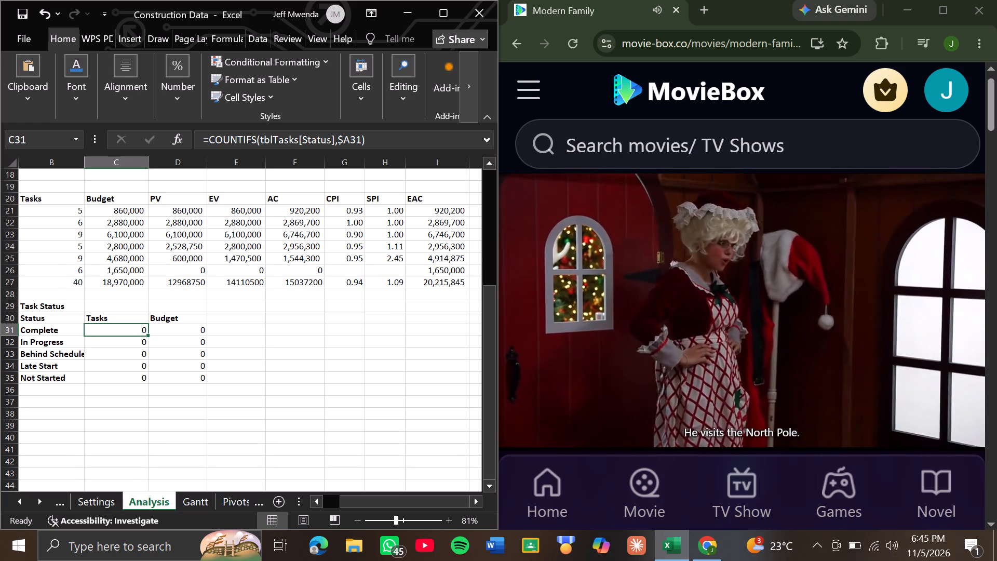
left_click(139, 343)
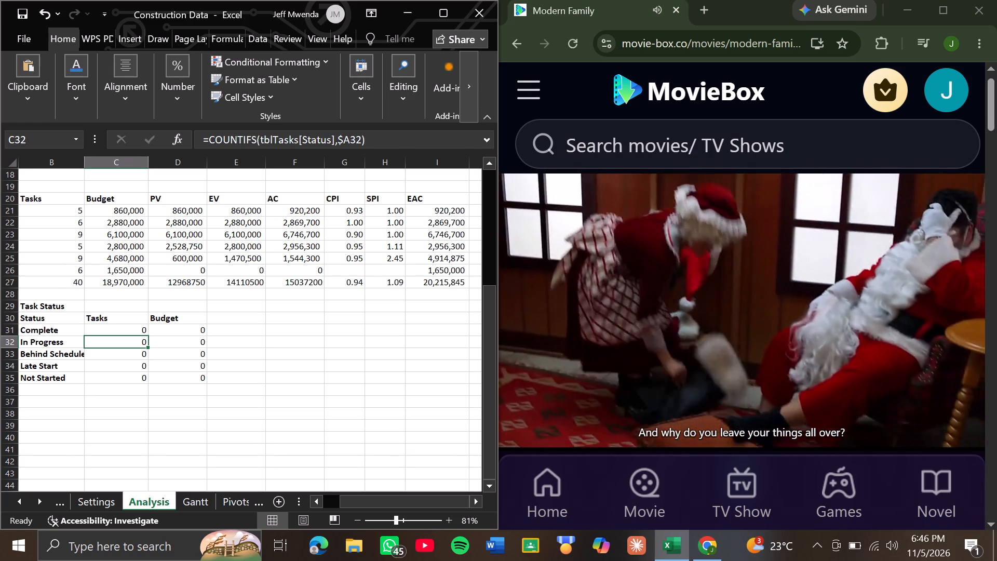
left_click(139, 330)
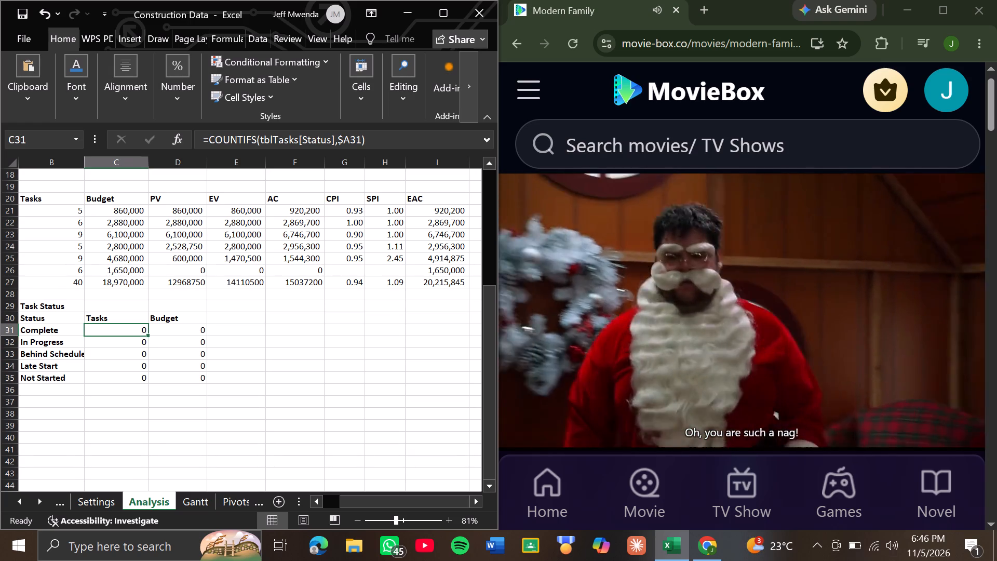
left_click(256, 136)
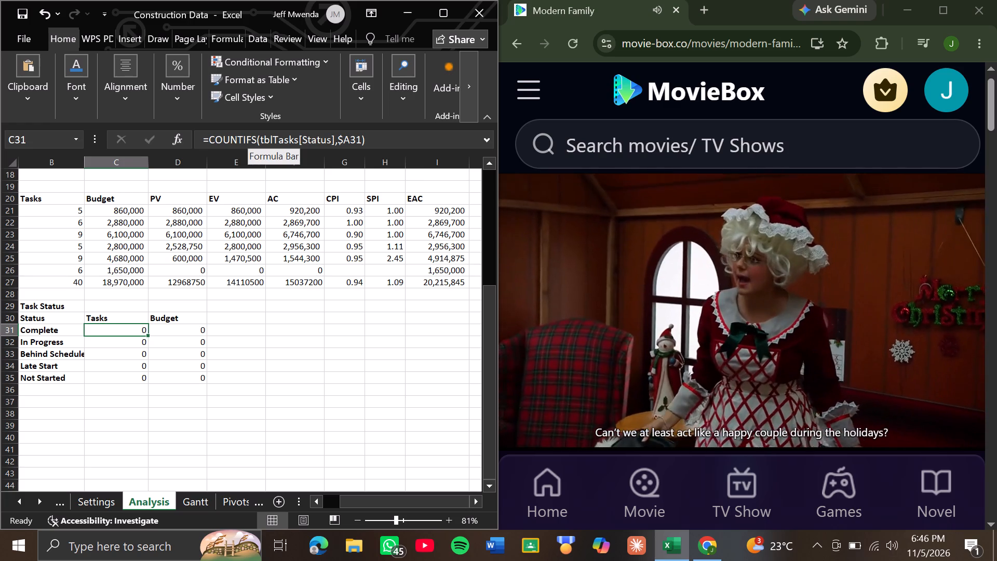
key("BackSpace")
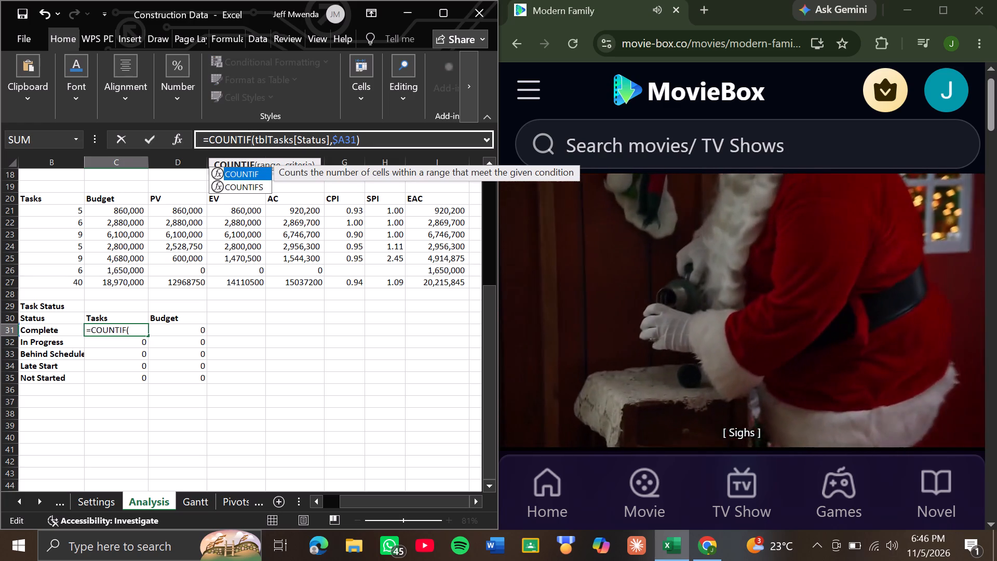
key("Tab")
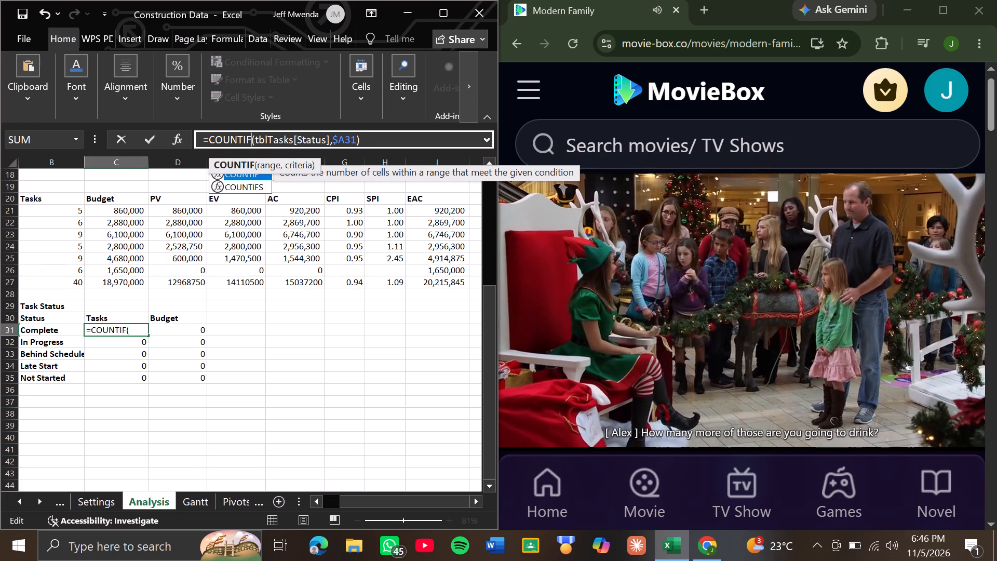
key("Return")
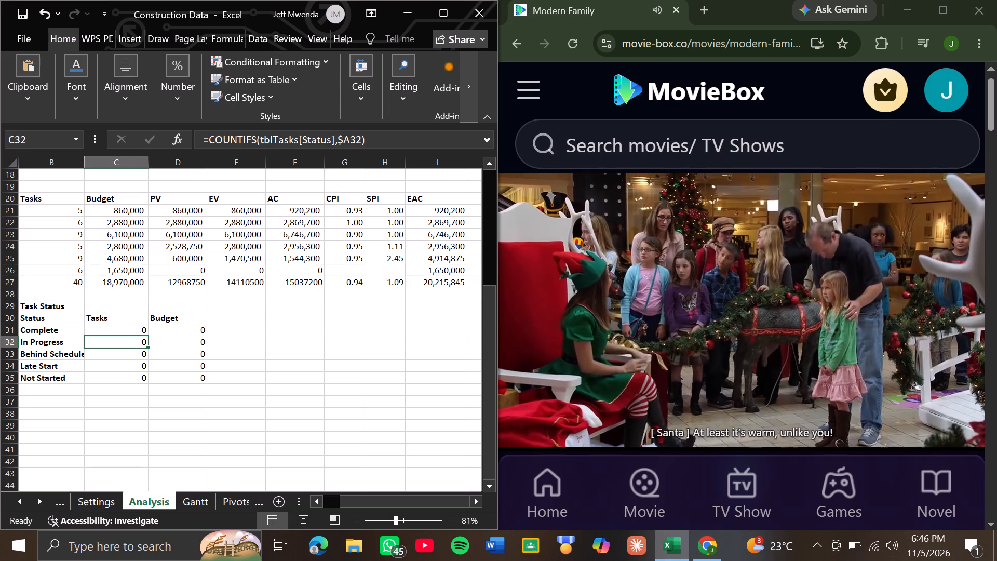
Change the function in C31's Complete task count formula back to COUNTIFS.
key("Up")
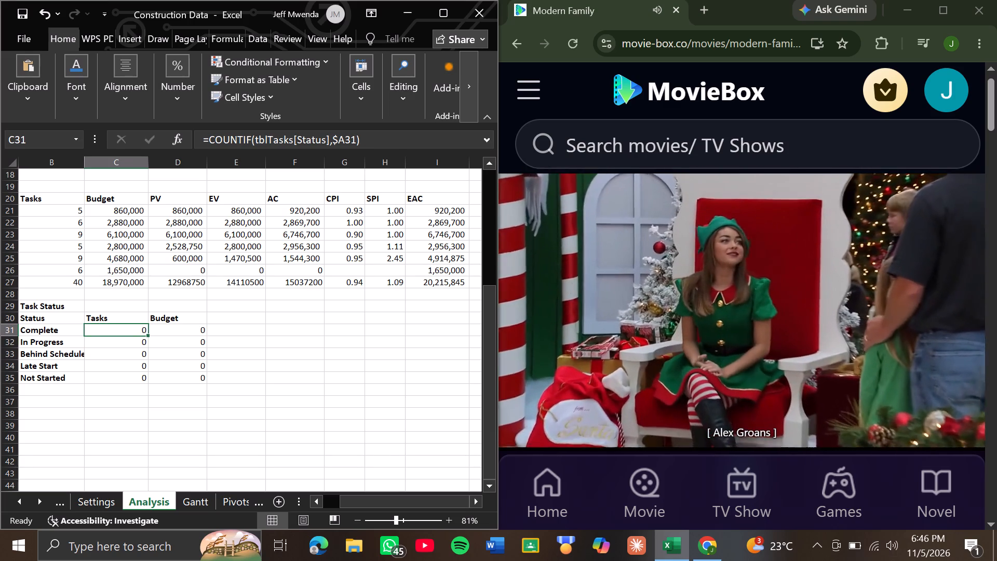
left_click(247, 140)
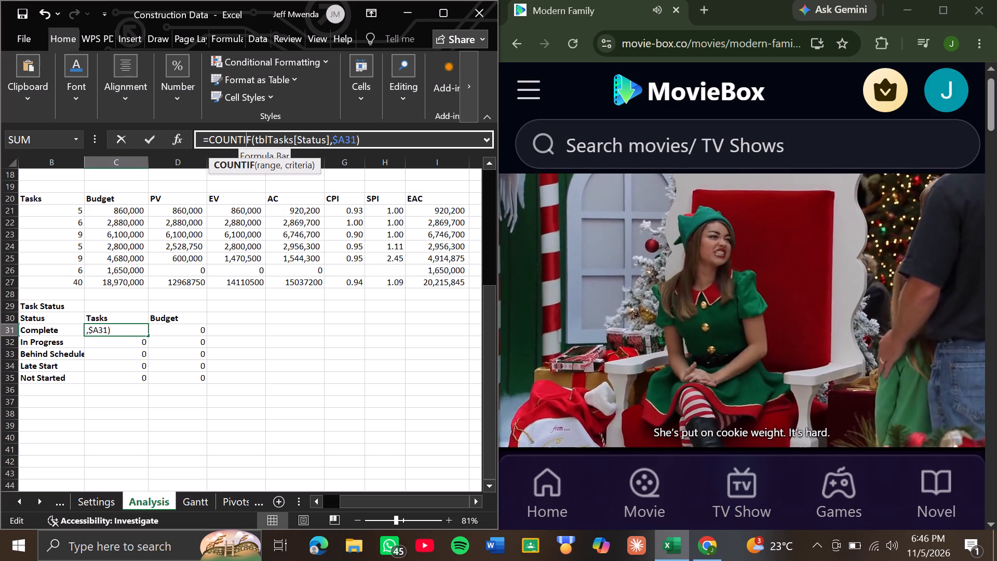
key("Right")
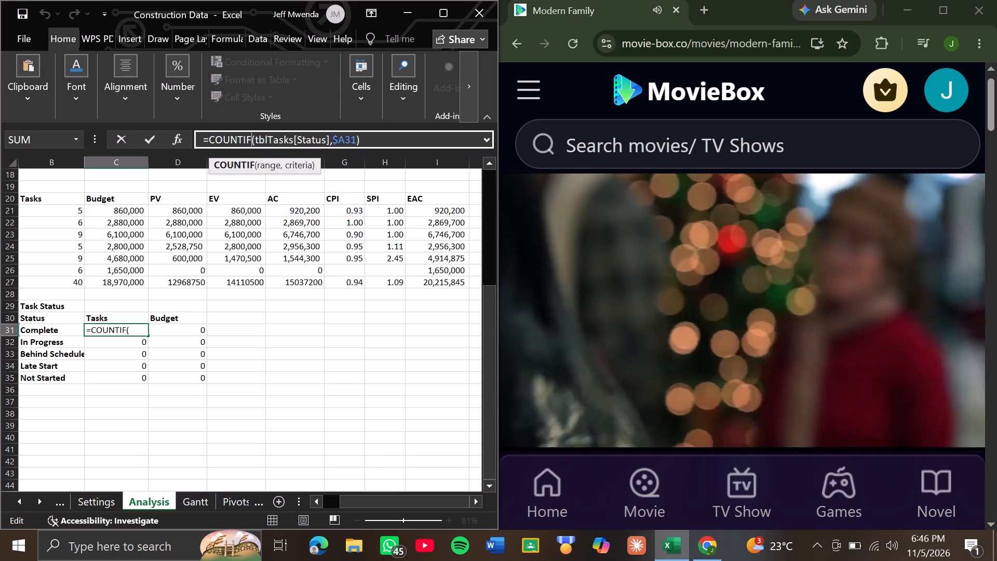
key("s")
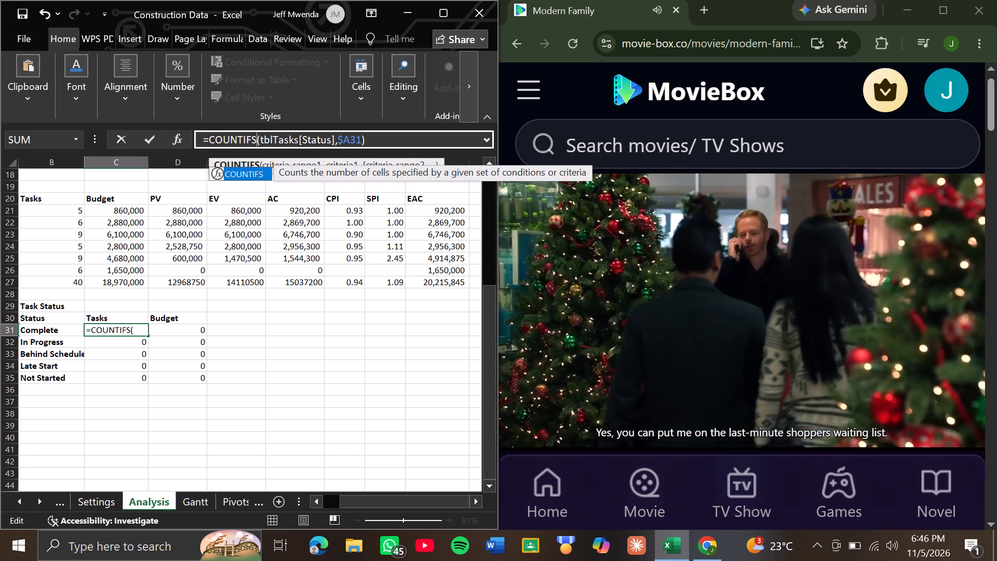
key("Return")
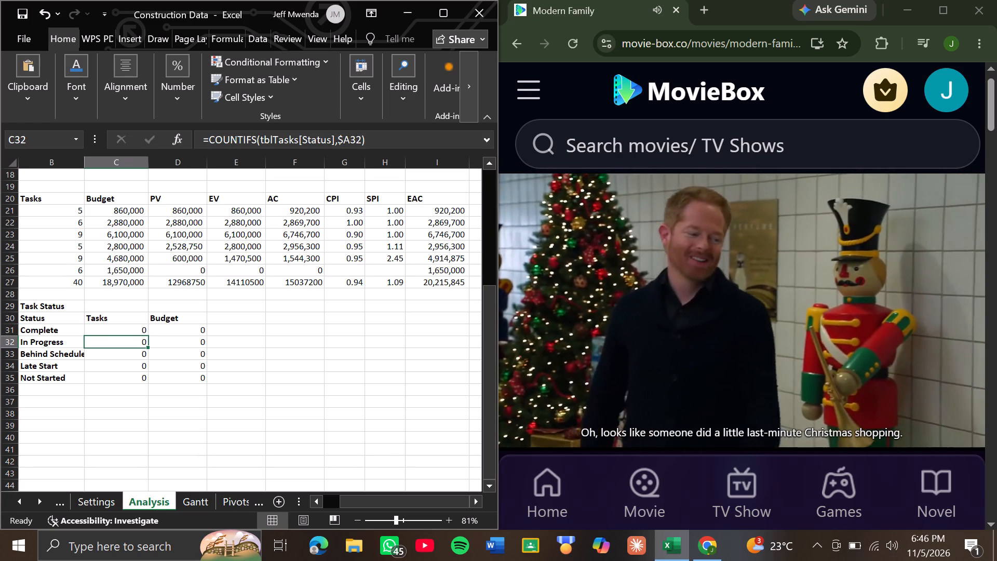
Switch to the browser and pause the Modern Family video.
left_click(136, 330)
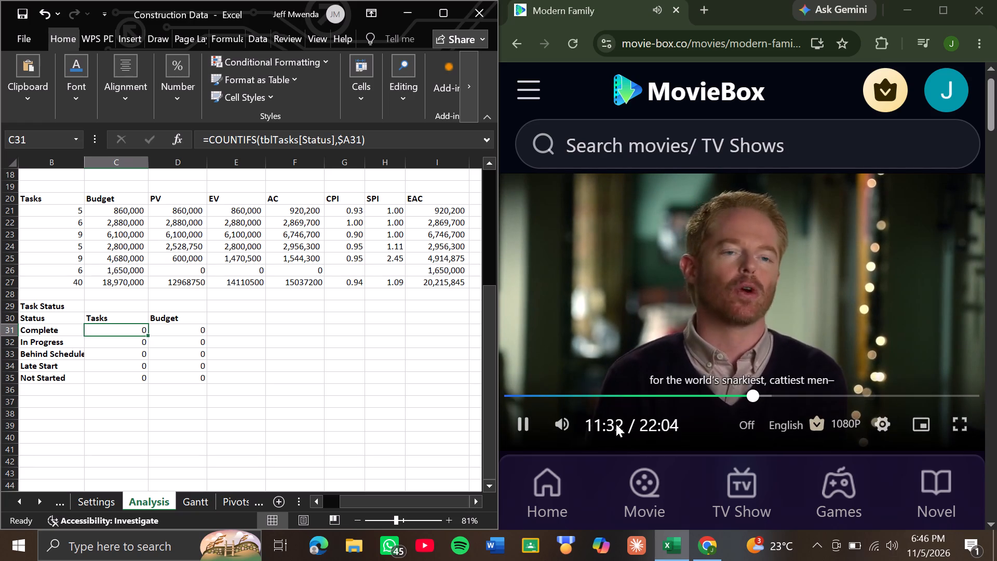
left_click(522, 423)
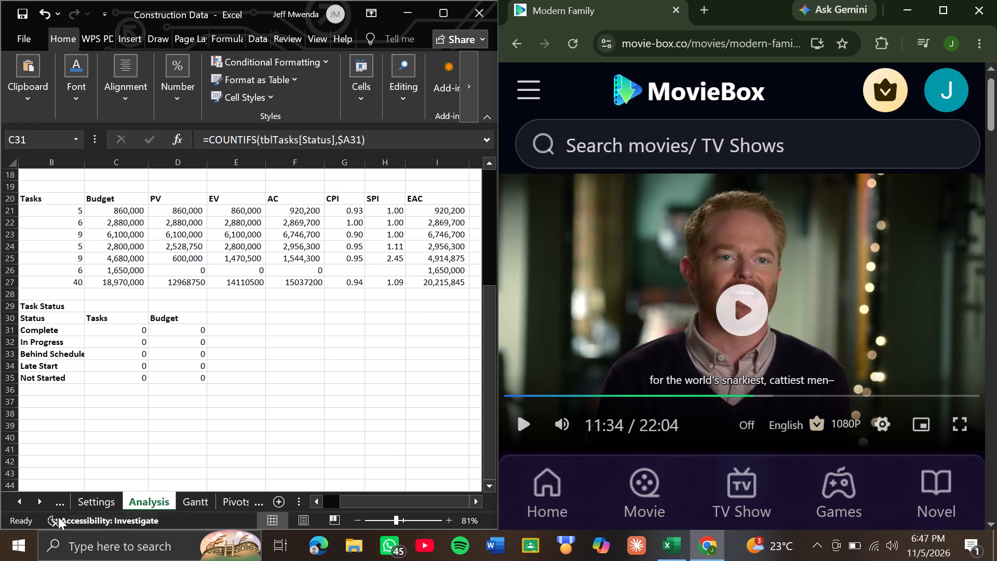
Go to the Tasks sheet and examine the entries down its Status column.
left_click(16, 498)
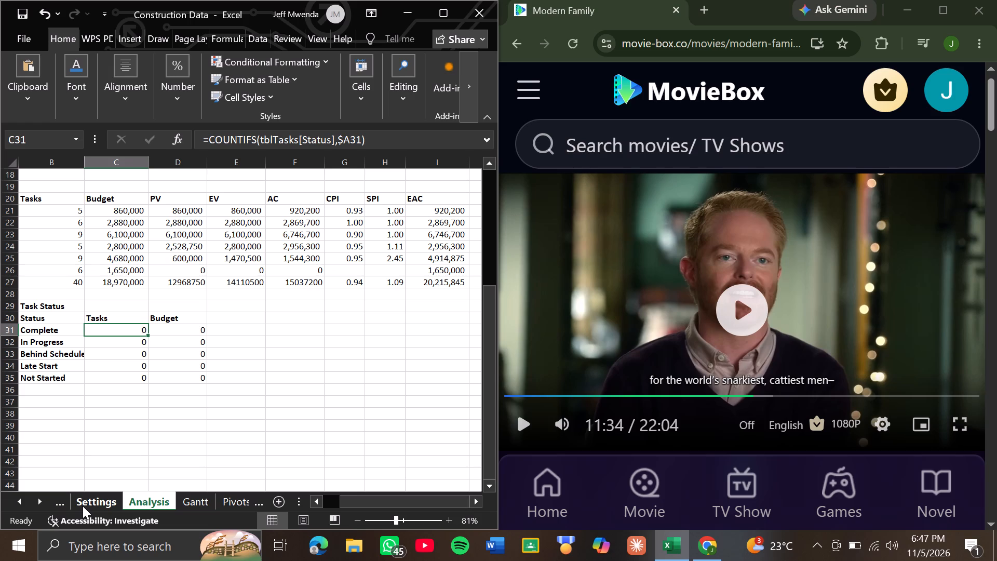
scroll(83, 506, "right", 5)
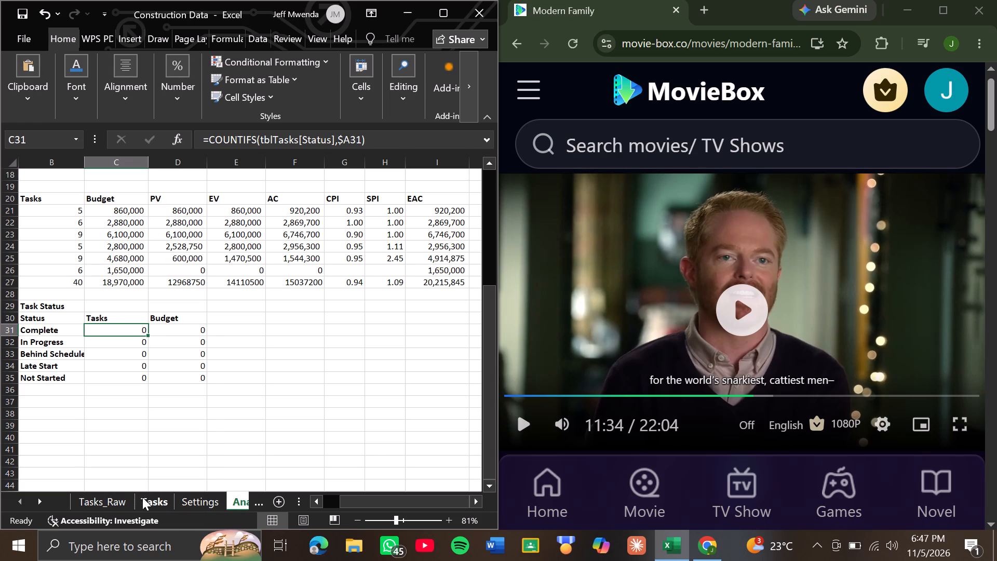
left_click(164, 499)
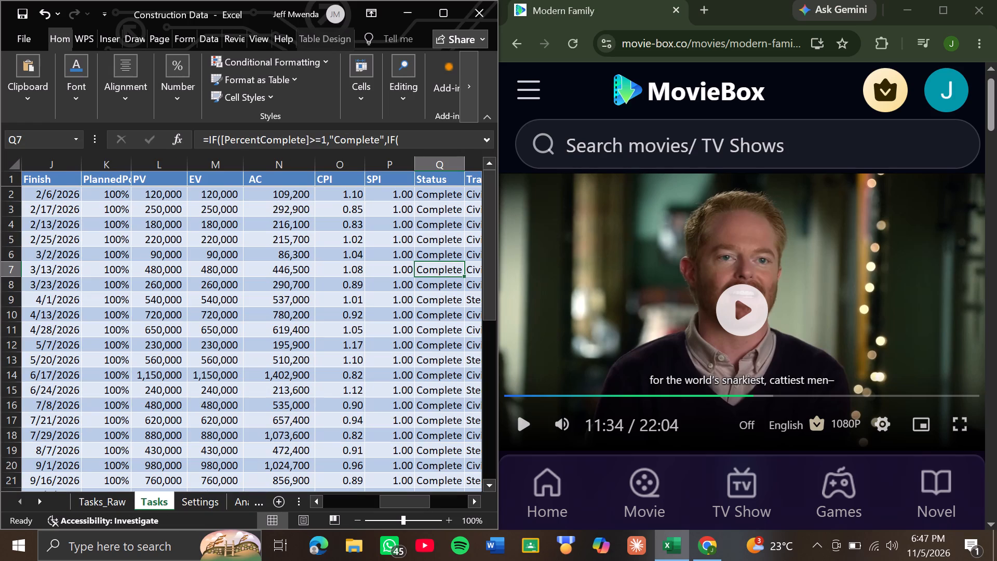
scroll(427, 220, "left", 1)
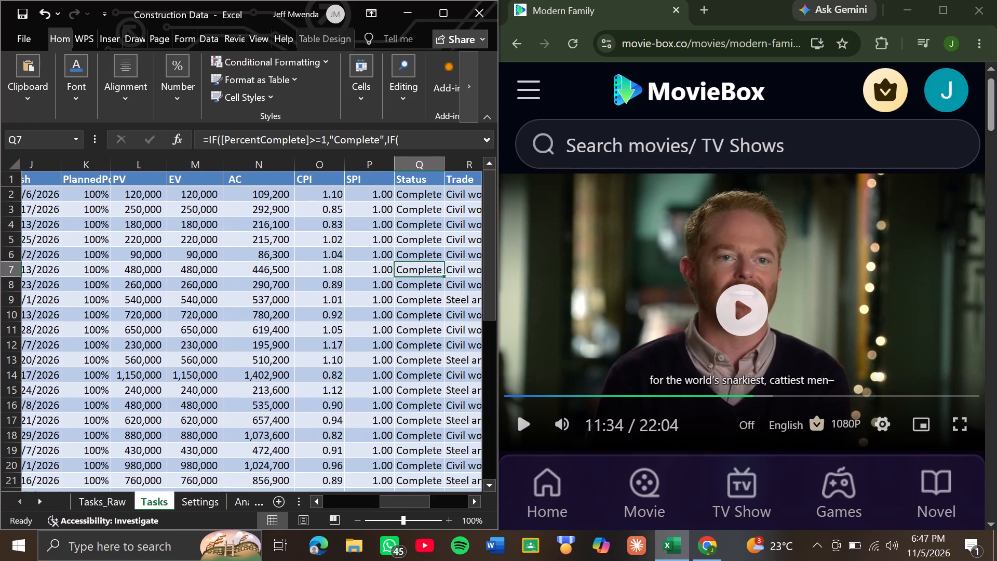
scroll(427, 220, "left", 1)
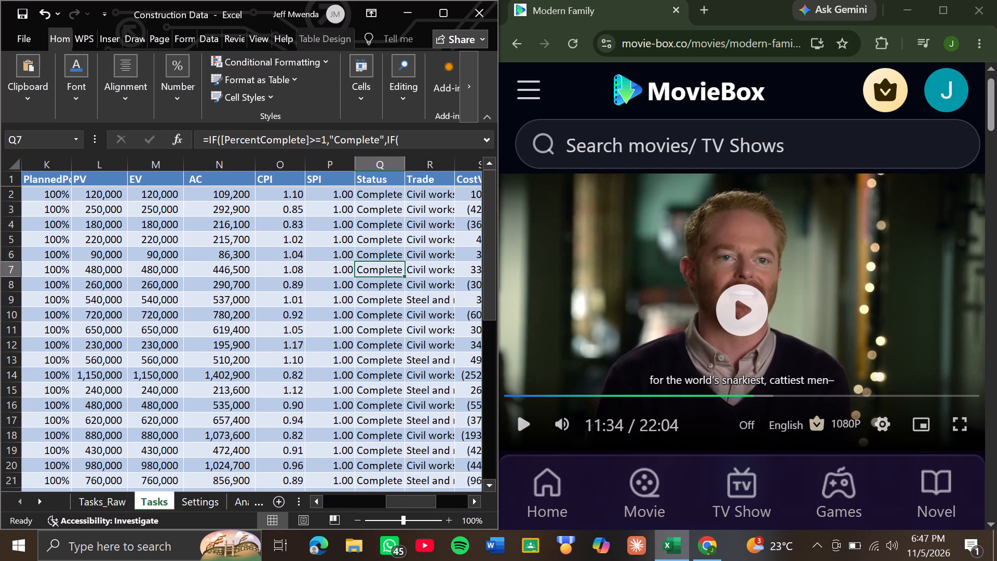
scroll(386, 352, "down", 4)
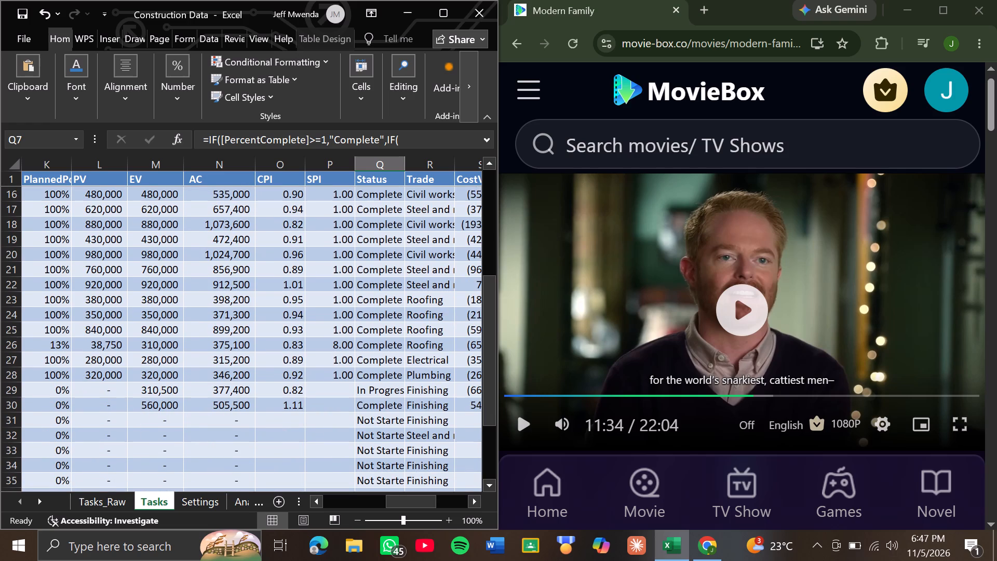
scroll(386, 352, "up", 1)
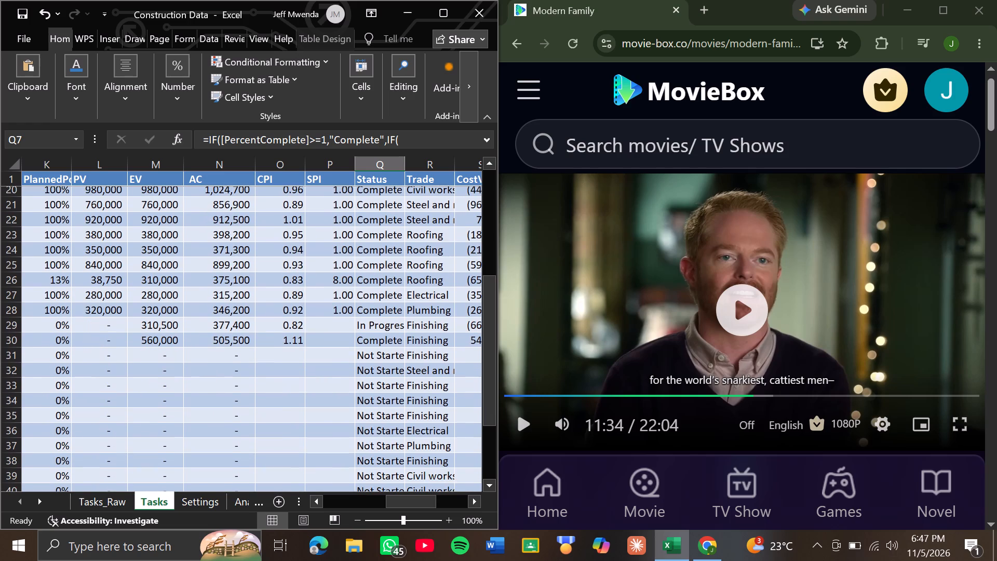
scroll(386, 352, "up", 2)
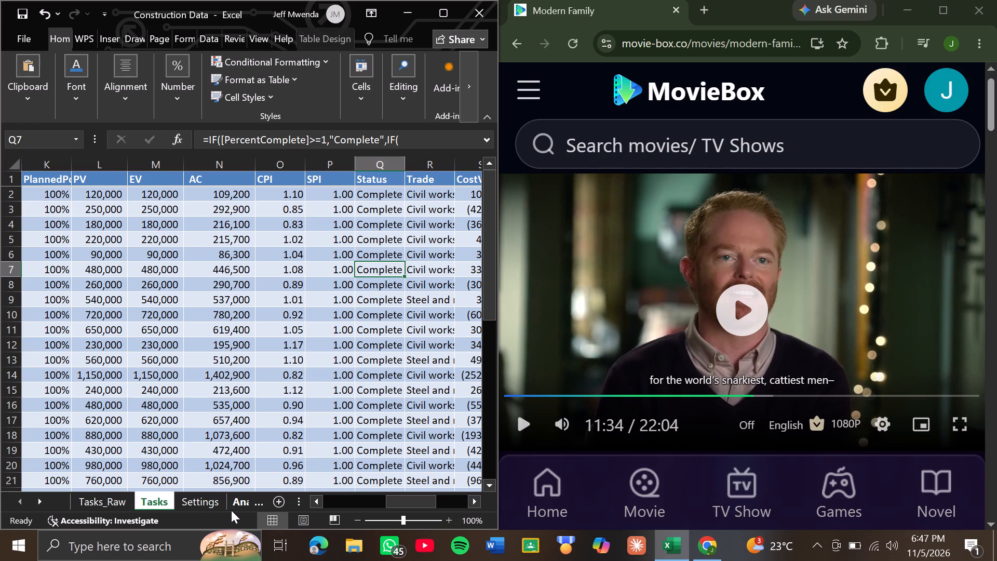
Return to the Analysis sheet and compare the COUNTIFS formulas in C31 and C32, the Complete and In Progress counts.
scroll(228, 503, "left", 2)
scroll(177, 502, "left", 2)
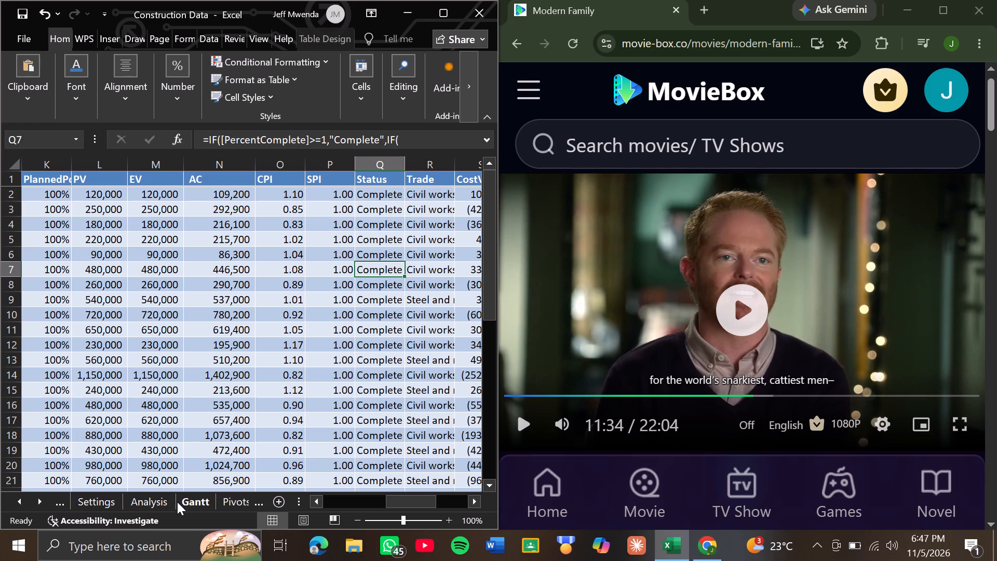
left_click(158, 503)
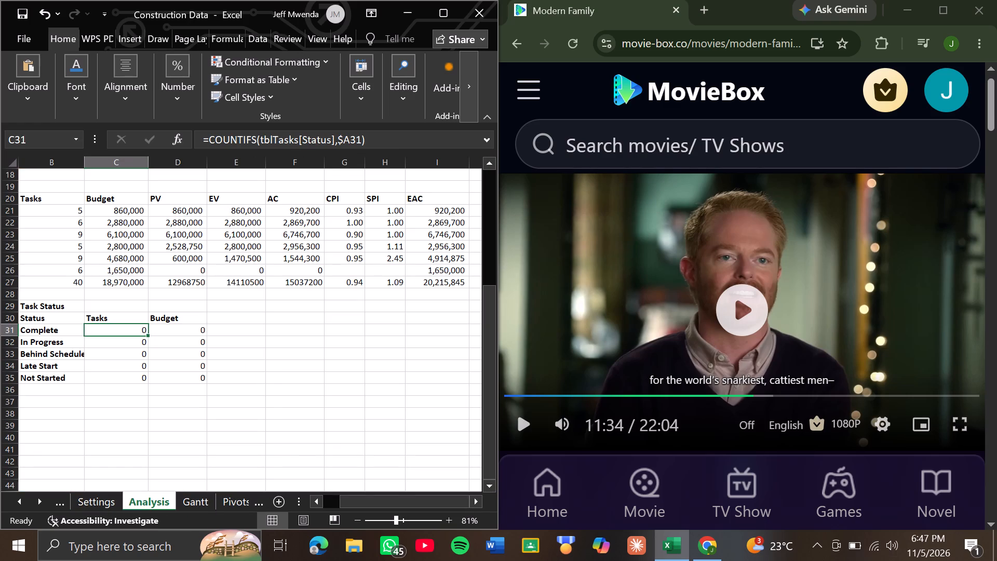
key("Down")
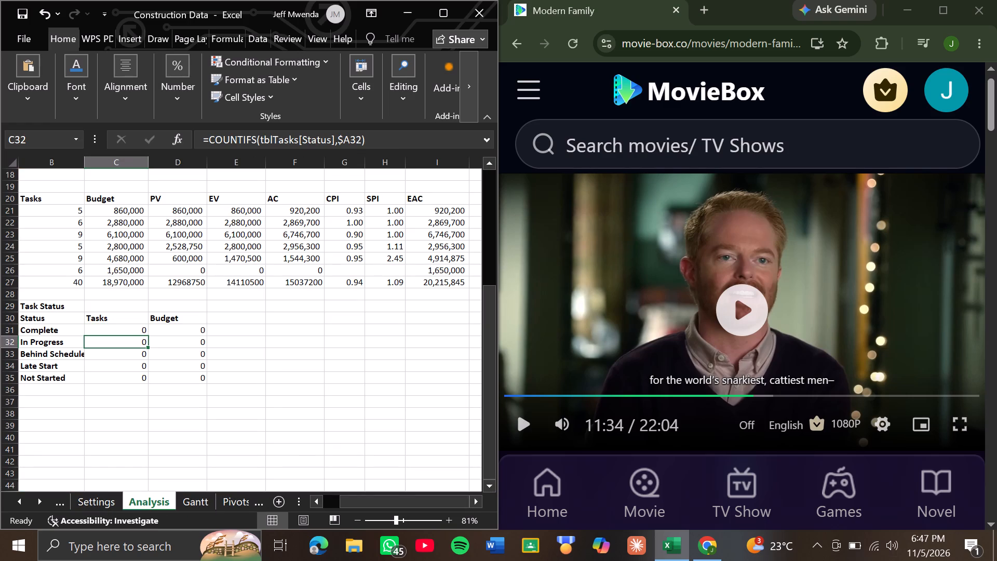
key("Up")
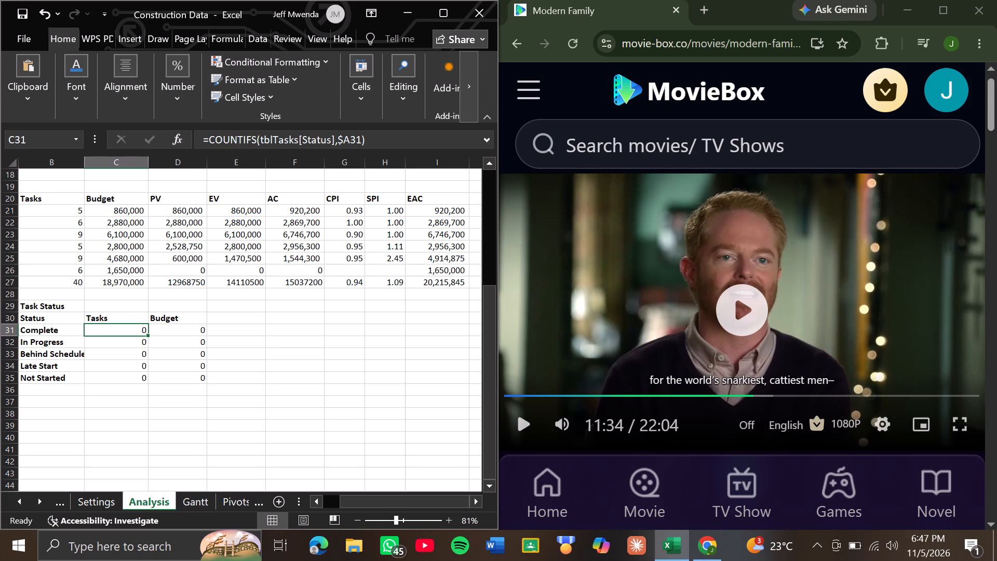
On the Tasks sheet, clear the column header in Q1 and re-enter it as Status.
left_click(17, 500)
left_click(85, 499)
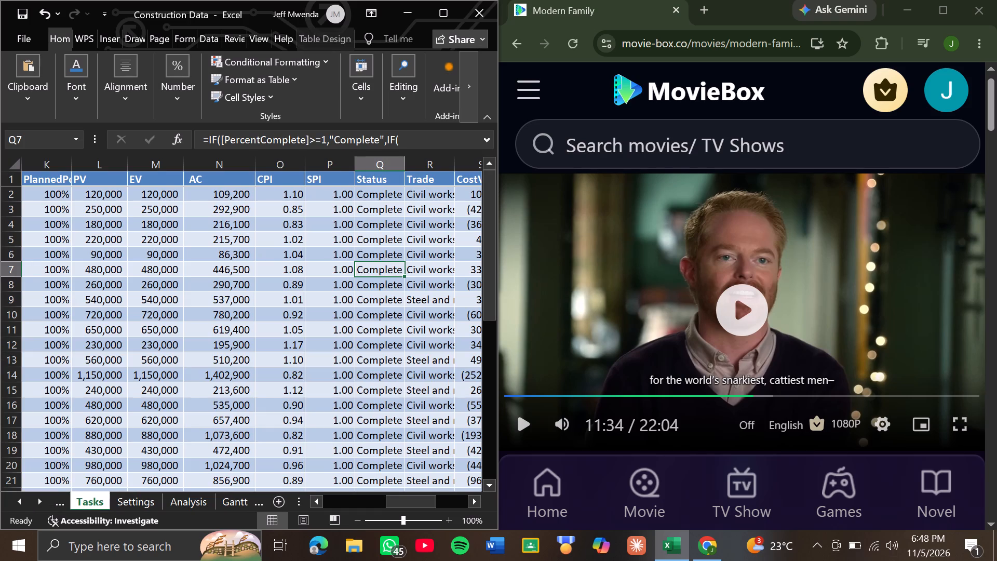
left_click(380, 179)
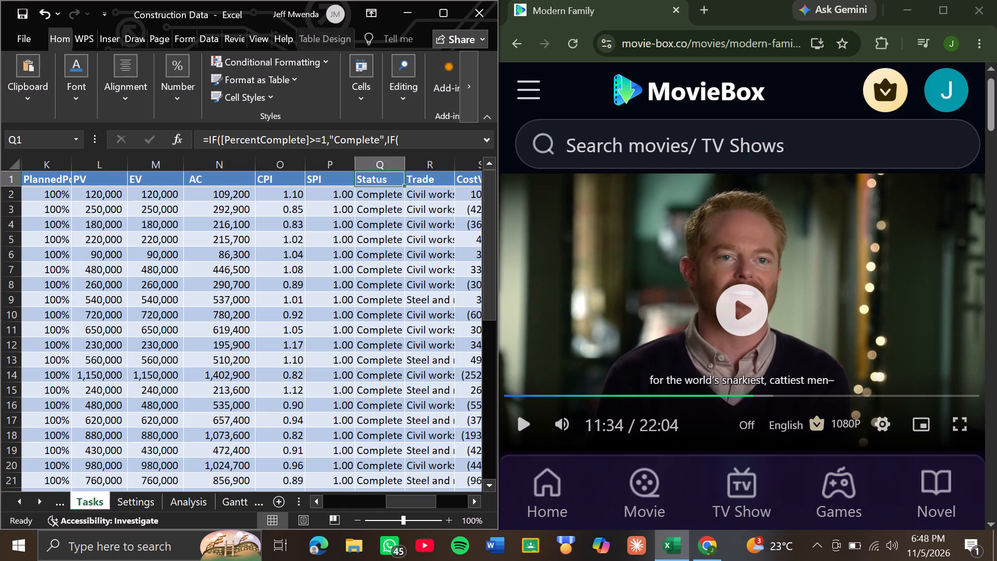
double_click(398, 179)
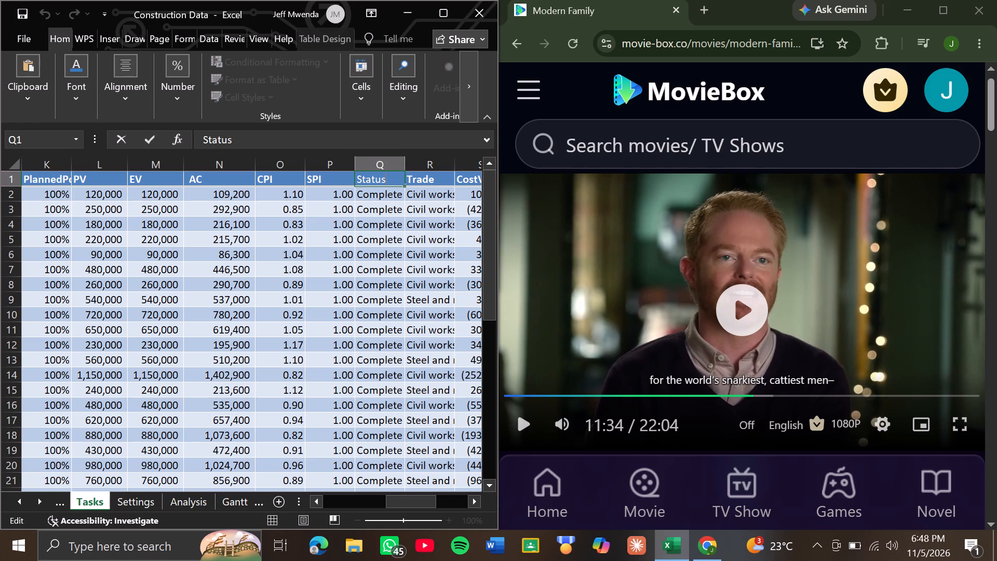
key("BackSpace")
key("BackSpace")
key("BackSpace")
key("BackSpace")
key("BackSpace")
key("BackSpace")
key("BackSpace")
key("BackSpace")
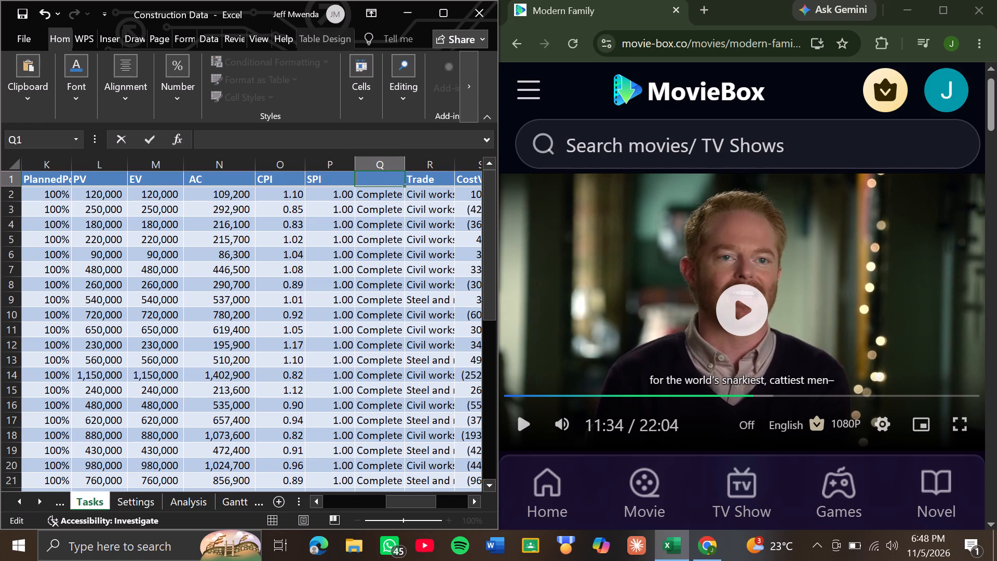
key("Right")
key("Right")
key("s")
type("tatus")
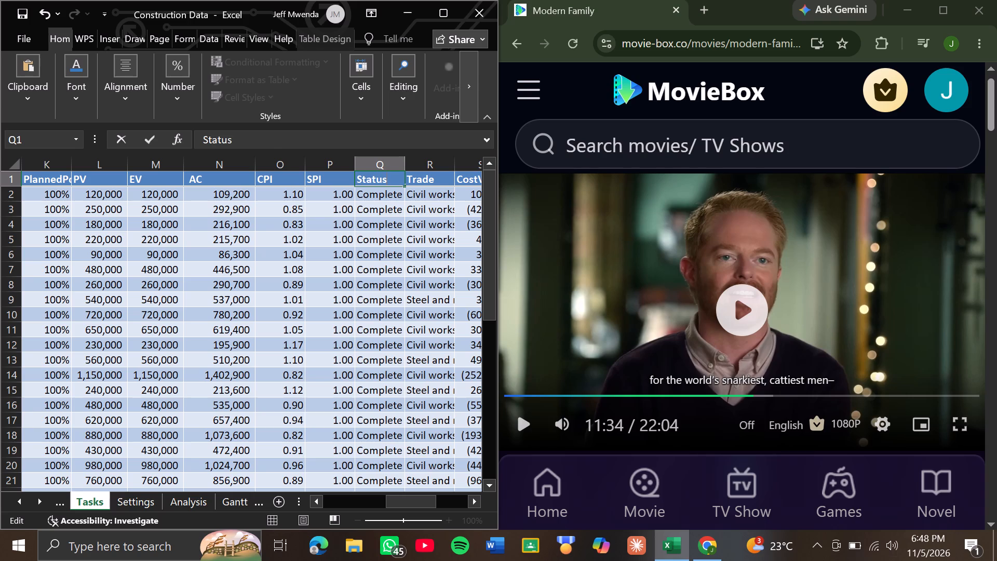
key("Return")
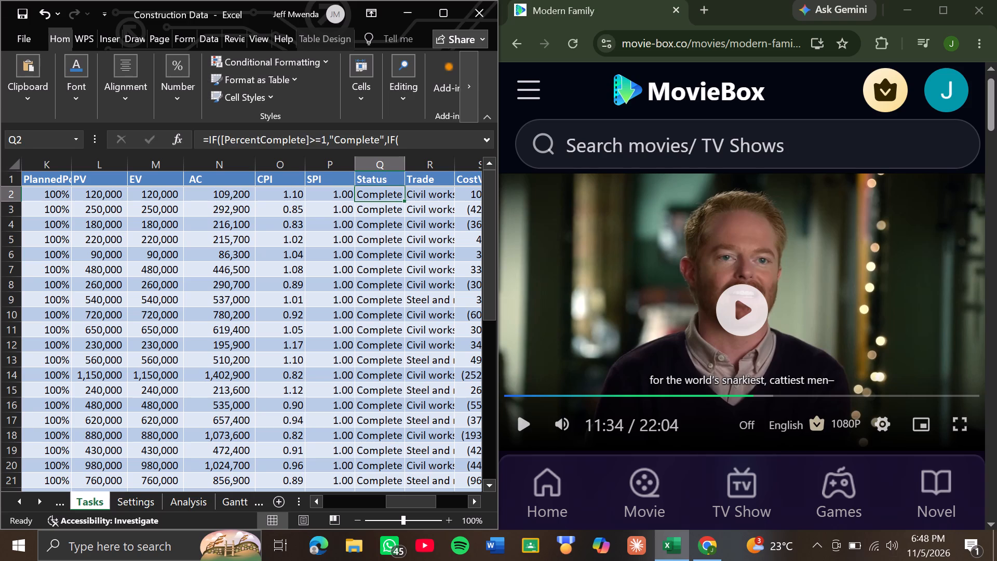
Return to the Analysis sheet and open the COUNTIFS formula in C31, the Complete task count, for editing at its criteria range.
left_click(195, 500)
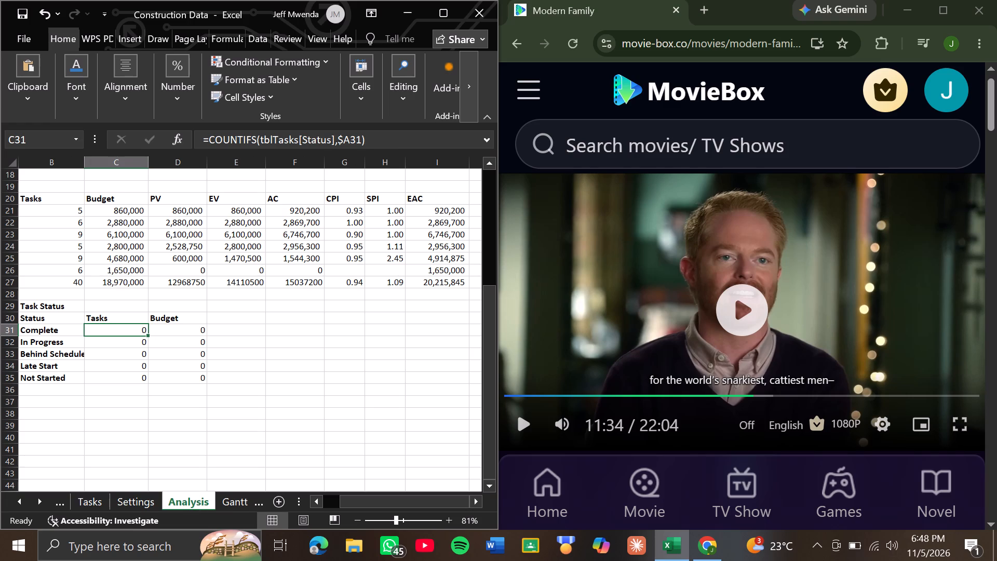
left_click(330, 139)
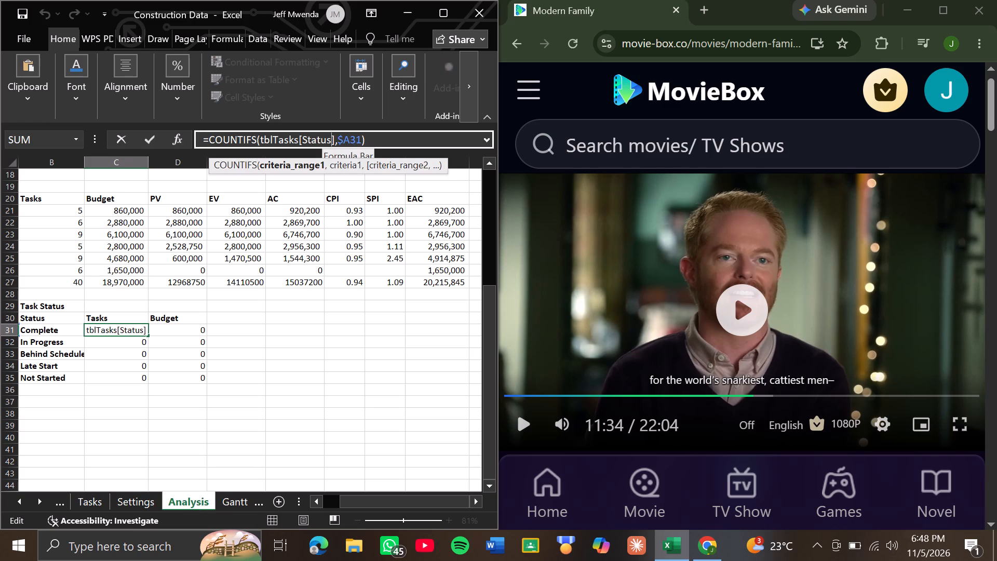